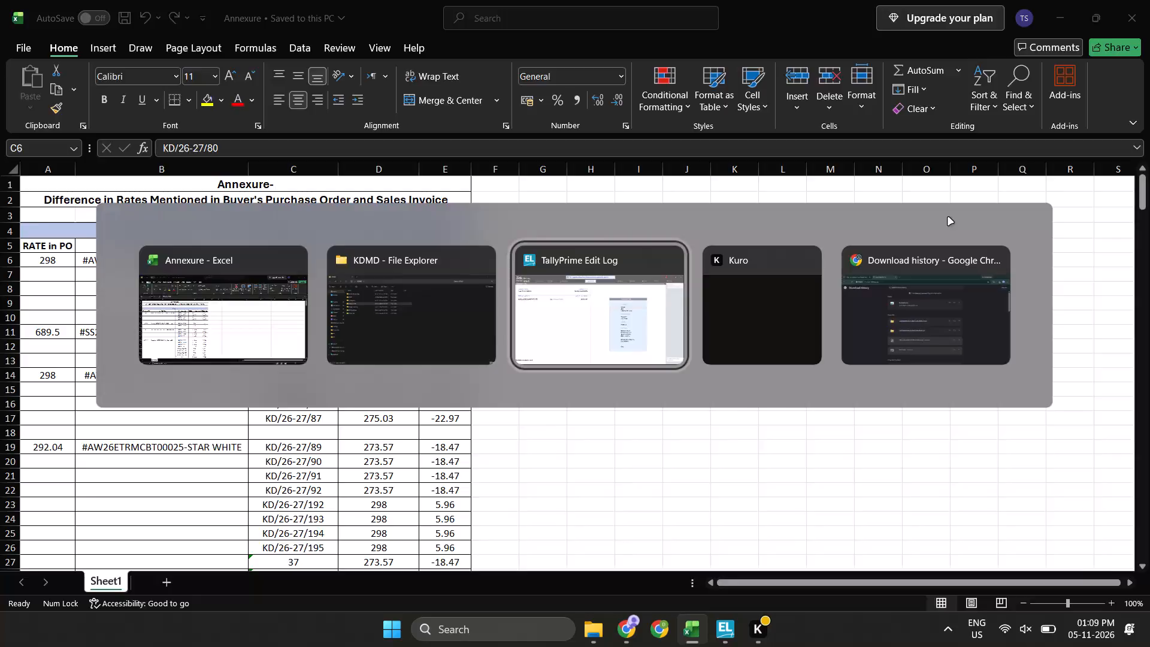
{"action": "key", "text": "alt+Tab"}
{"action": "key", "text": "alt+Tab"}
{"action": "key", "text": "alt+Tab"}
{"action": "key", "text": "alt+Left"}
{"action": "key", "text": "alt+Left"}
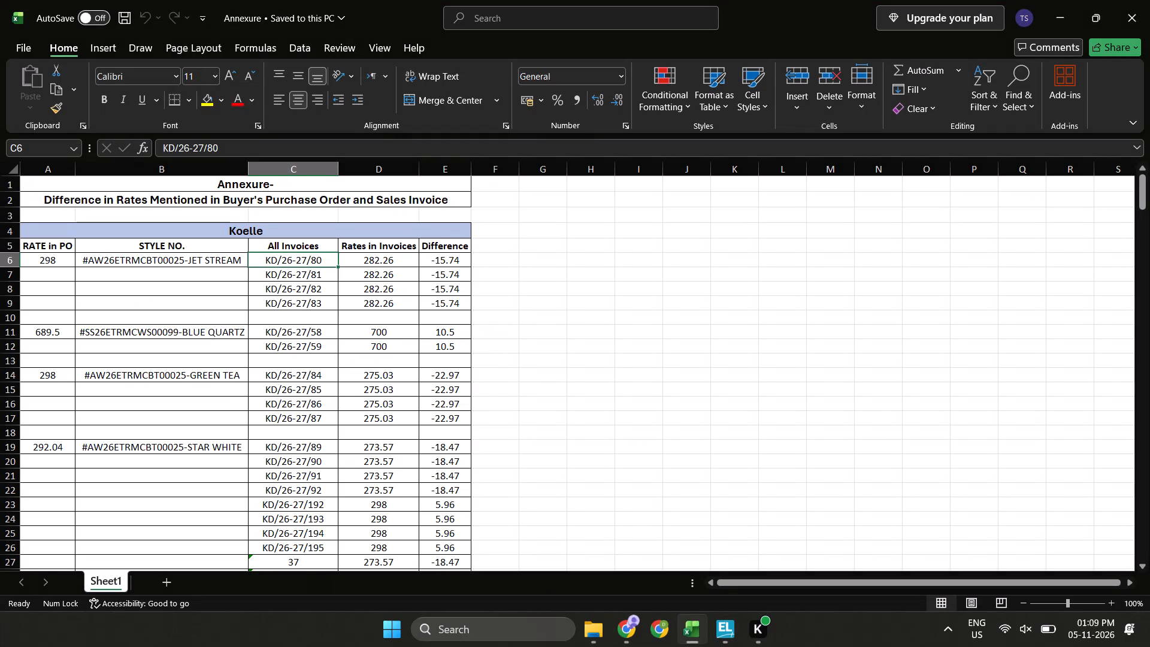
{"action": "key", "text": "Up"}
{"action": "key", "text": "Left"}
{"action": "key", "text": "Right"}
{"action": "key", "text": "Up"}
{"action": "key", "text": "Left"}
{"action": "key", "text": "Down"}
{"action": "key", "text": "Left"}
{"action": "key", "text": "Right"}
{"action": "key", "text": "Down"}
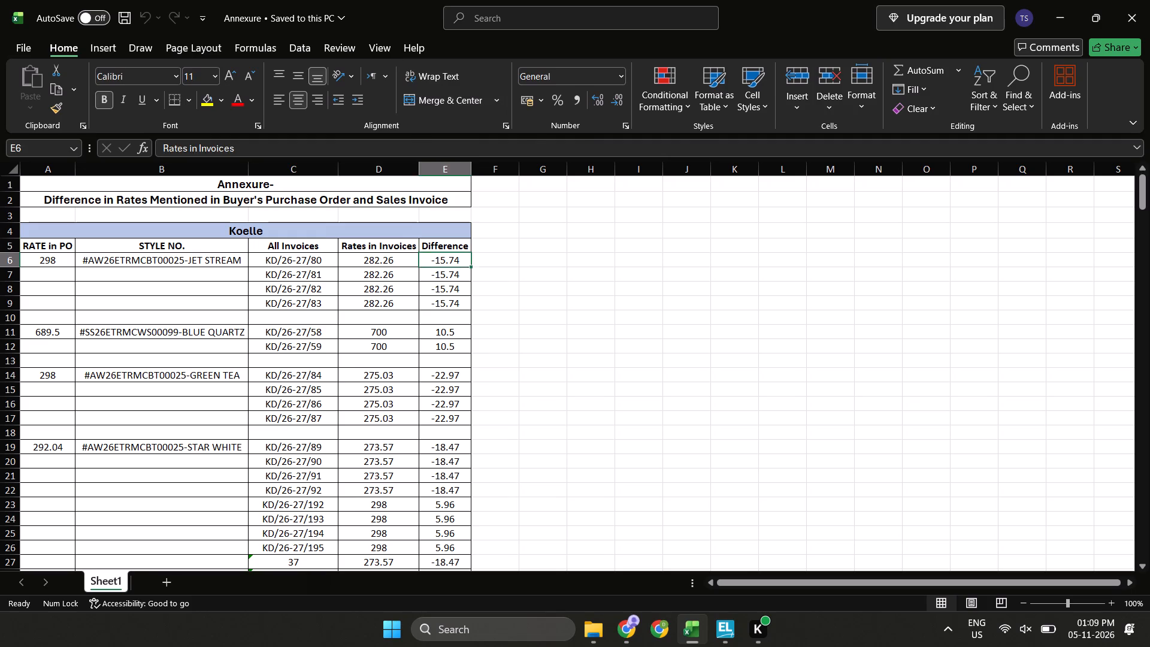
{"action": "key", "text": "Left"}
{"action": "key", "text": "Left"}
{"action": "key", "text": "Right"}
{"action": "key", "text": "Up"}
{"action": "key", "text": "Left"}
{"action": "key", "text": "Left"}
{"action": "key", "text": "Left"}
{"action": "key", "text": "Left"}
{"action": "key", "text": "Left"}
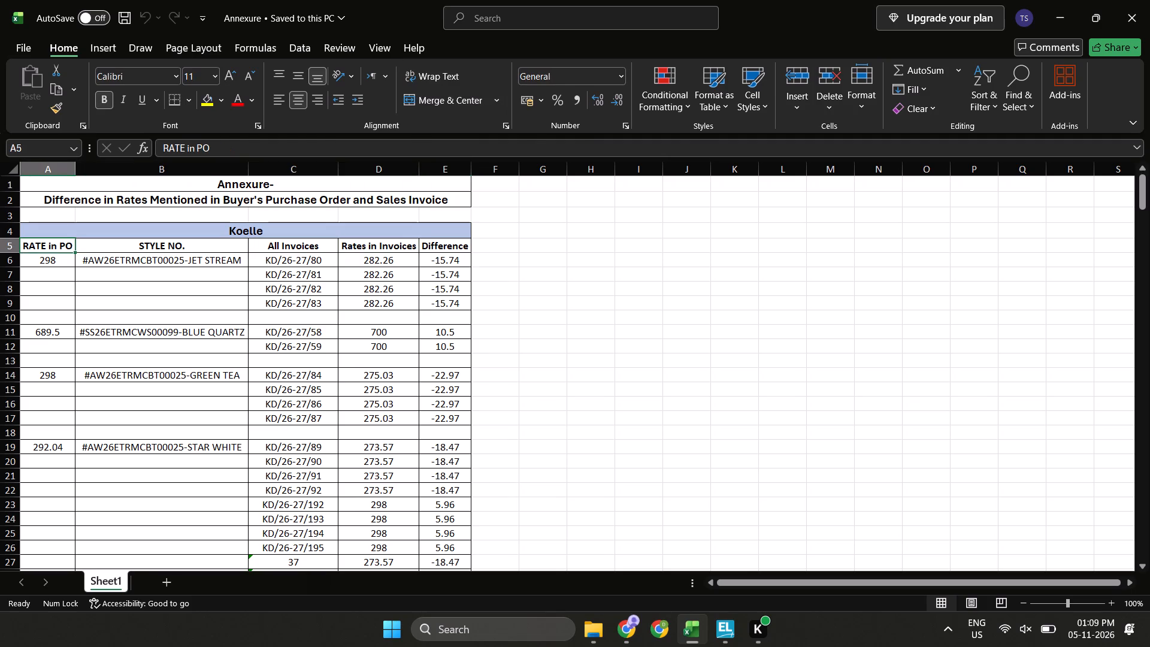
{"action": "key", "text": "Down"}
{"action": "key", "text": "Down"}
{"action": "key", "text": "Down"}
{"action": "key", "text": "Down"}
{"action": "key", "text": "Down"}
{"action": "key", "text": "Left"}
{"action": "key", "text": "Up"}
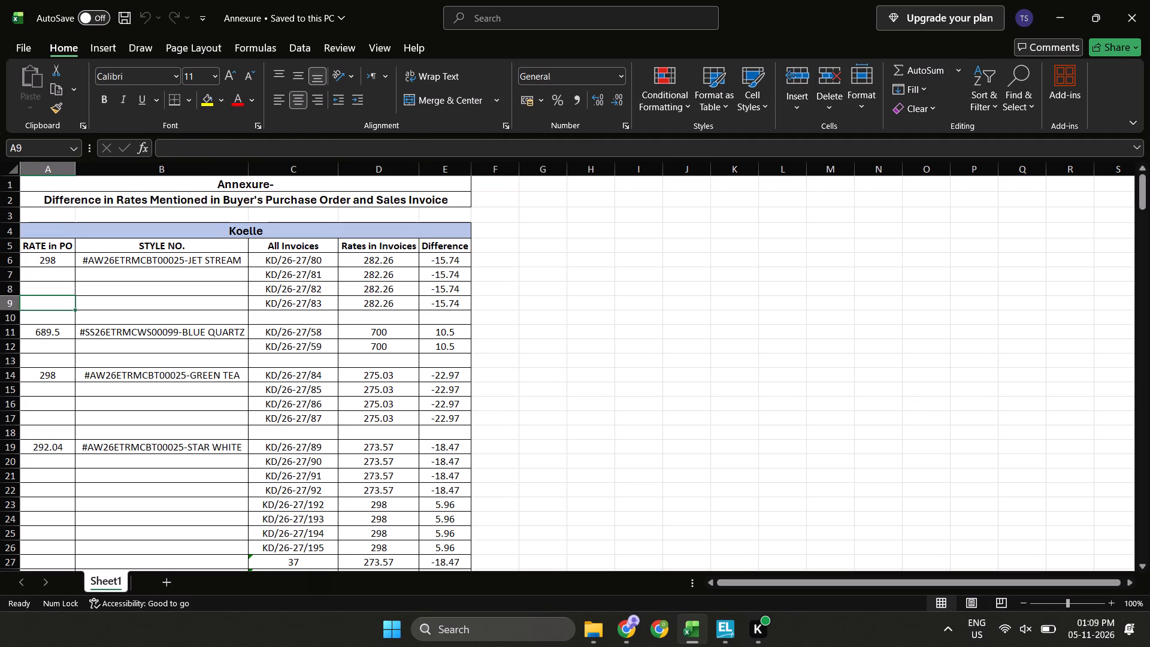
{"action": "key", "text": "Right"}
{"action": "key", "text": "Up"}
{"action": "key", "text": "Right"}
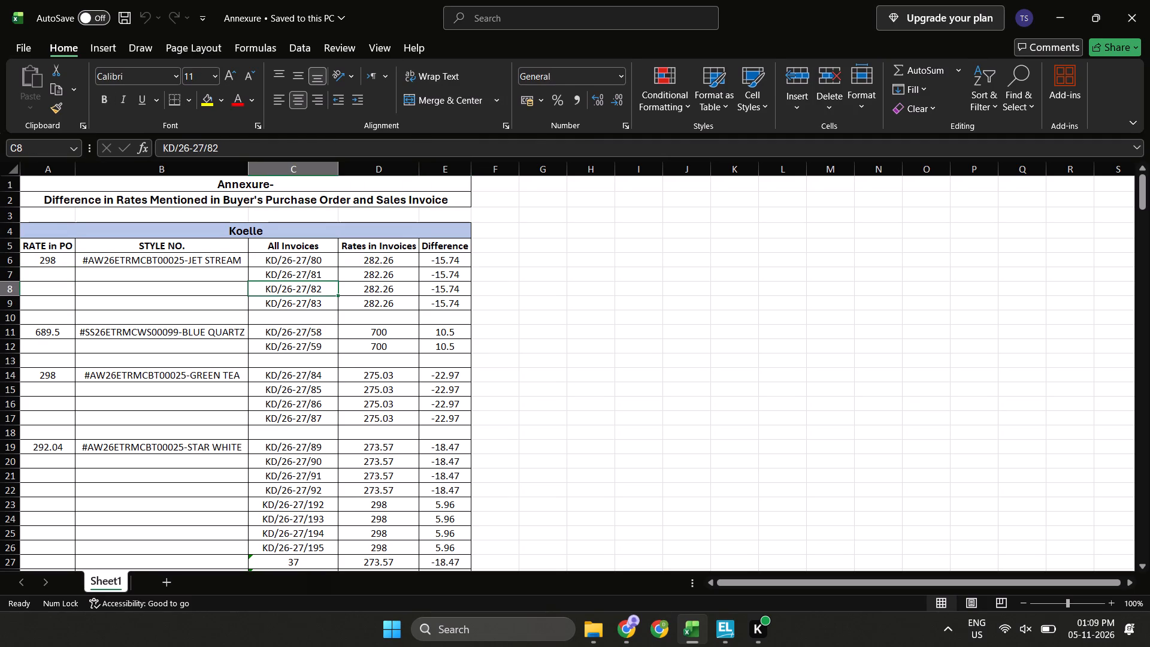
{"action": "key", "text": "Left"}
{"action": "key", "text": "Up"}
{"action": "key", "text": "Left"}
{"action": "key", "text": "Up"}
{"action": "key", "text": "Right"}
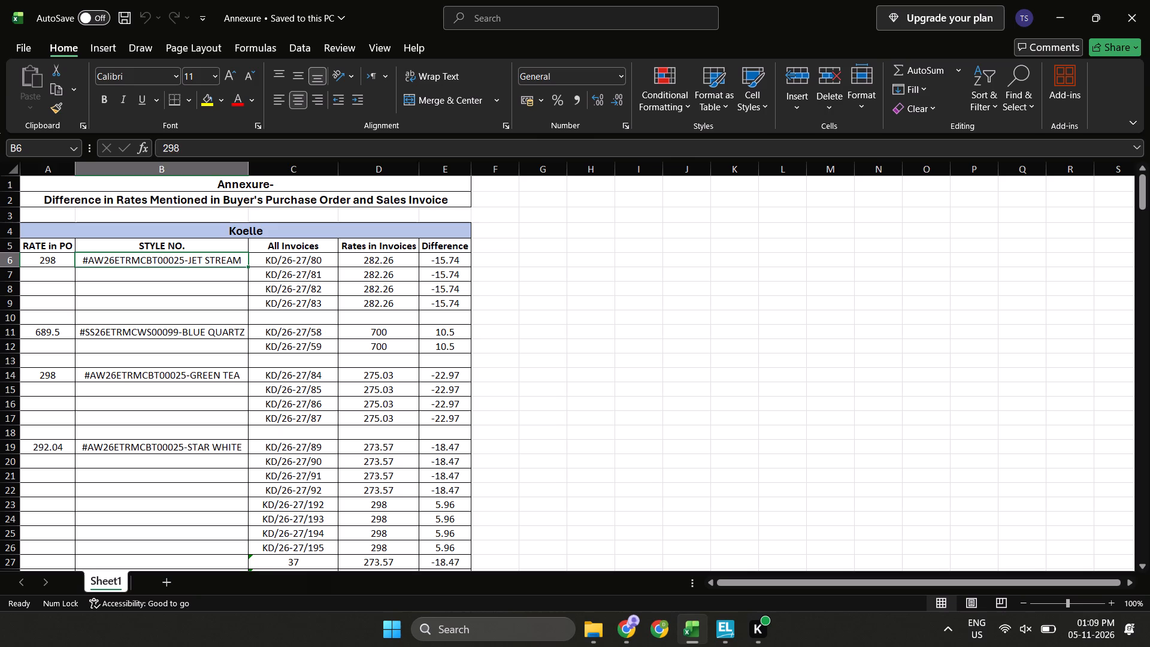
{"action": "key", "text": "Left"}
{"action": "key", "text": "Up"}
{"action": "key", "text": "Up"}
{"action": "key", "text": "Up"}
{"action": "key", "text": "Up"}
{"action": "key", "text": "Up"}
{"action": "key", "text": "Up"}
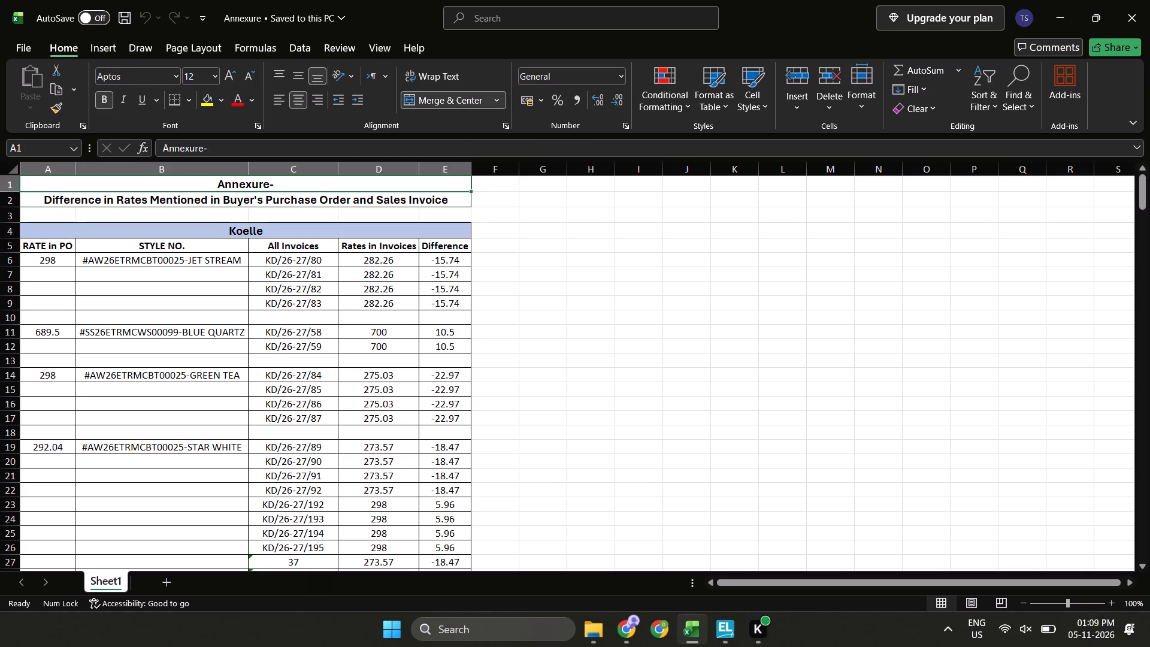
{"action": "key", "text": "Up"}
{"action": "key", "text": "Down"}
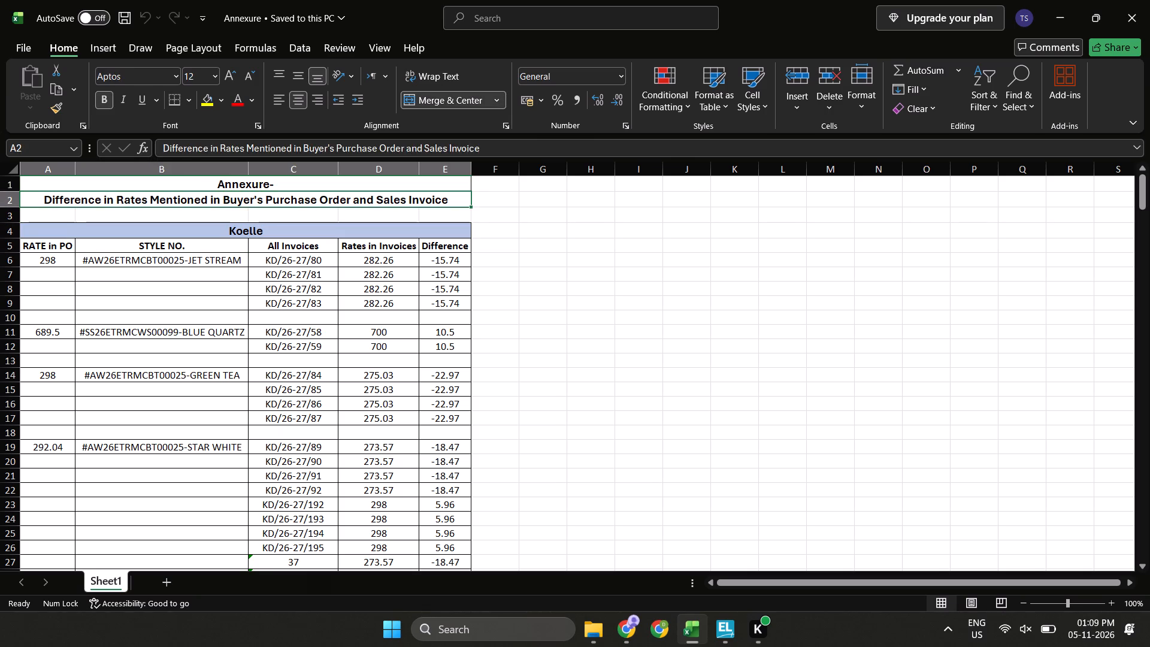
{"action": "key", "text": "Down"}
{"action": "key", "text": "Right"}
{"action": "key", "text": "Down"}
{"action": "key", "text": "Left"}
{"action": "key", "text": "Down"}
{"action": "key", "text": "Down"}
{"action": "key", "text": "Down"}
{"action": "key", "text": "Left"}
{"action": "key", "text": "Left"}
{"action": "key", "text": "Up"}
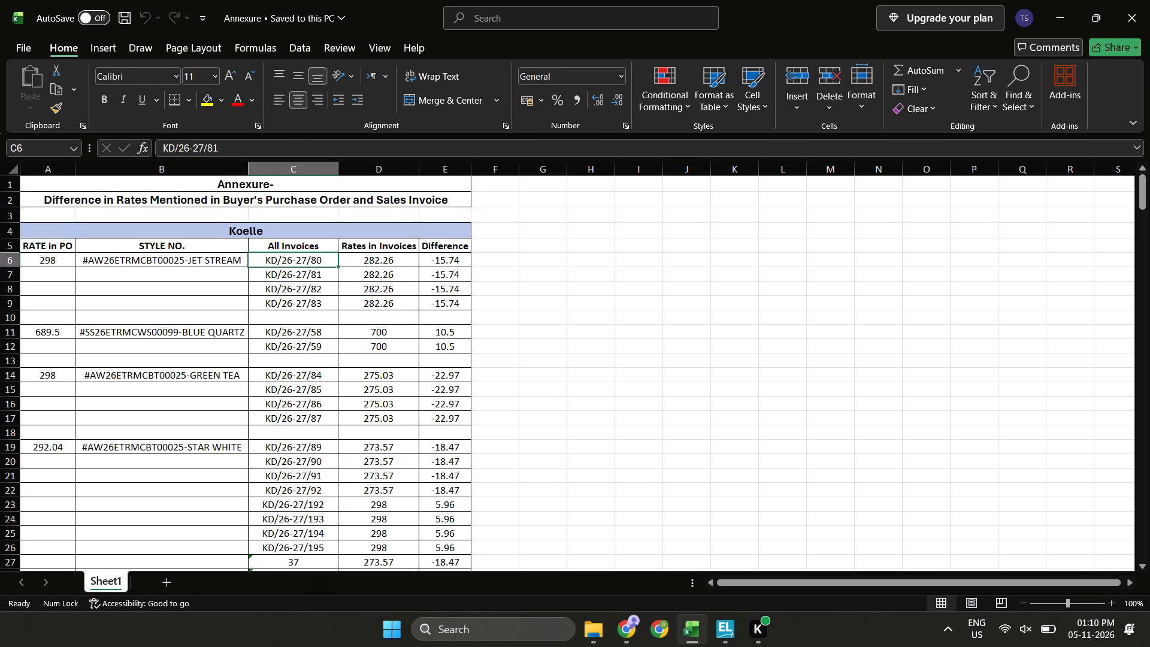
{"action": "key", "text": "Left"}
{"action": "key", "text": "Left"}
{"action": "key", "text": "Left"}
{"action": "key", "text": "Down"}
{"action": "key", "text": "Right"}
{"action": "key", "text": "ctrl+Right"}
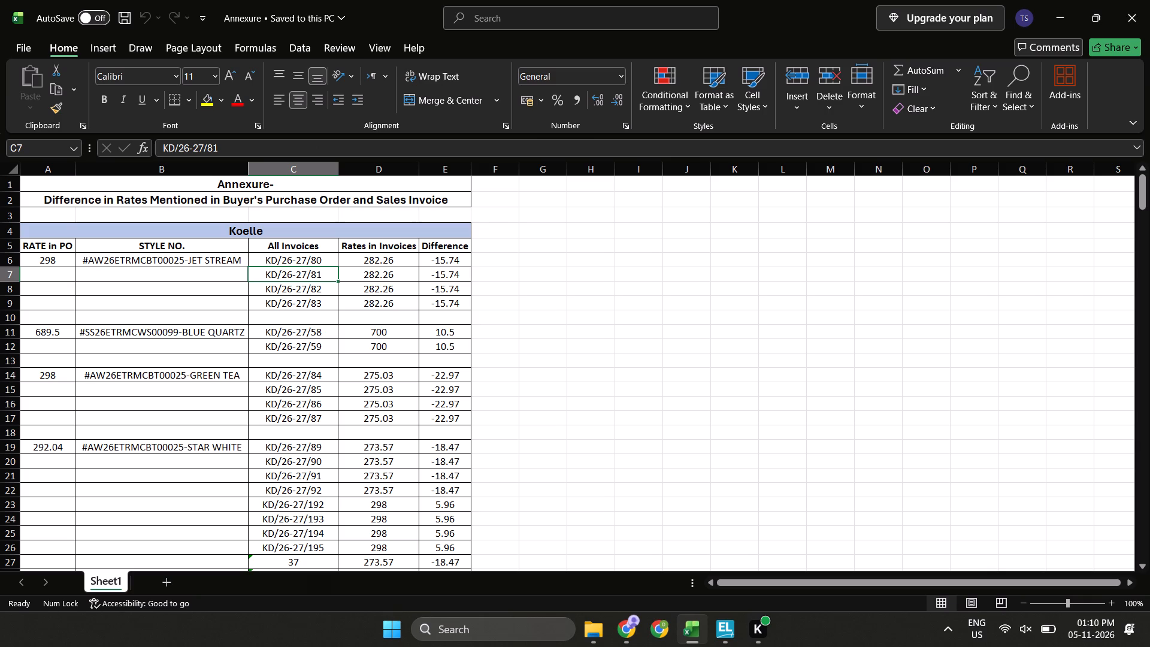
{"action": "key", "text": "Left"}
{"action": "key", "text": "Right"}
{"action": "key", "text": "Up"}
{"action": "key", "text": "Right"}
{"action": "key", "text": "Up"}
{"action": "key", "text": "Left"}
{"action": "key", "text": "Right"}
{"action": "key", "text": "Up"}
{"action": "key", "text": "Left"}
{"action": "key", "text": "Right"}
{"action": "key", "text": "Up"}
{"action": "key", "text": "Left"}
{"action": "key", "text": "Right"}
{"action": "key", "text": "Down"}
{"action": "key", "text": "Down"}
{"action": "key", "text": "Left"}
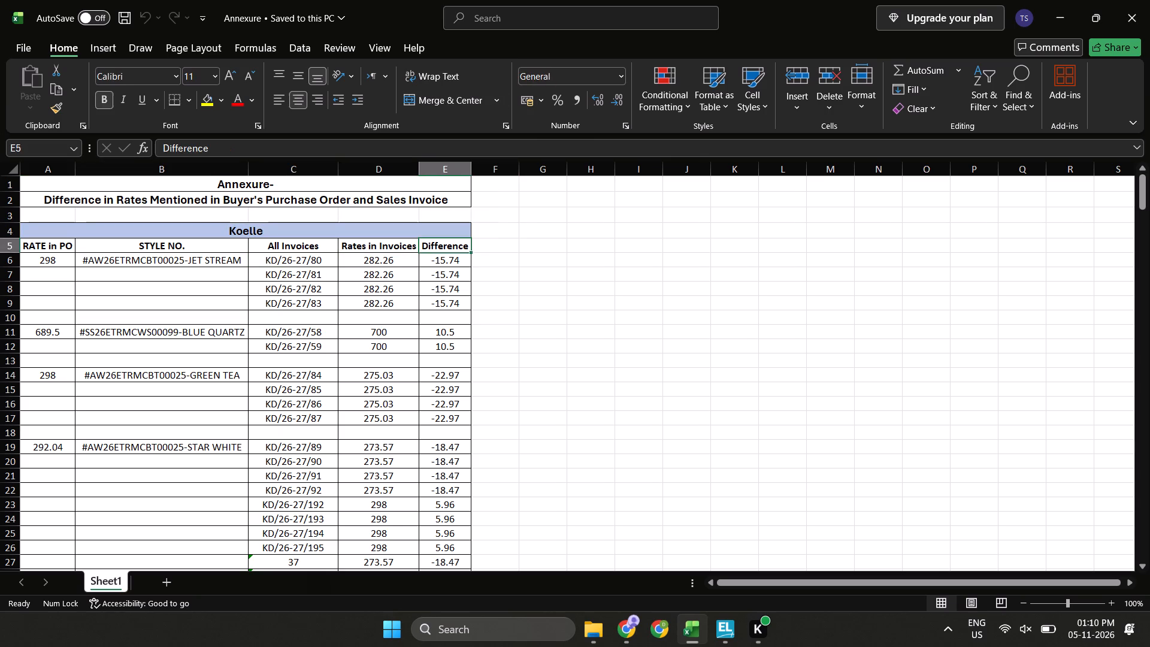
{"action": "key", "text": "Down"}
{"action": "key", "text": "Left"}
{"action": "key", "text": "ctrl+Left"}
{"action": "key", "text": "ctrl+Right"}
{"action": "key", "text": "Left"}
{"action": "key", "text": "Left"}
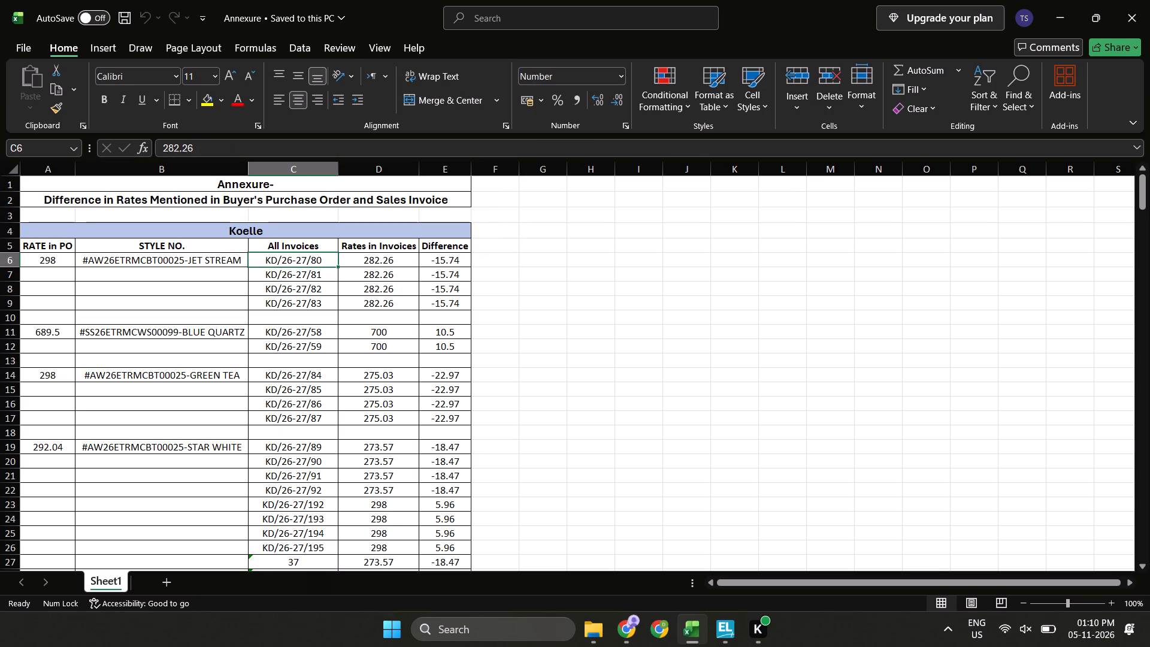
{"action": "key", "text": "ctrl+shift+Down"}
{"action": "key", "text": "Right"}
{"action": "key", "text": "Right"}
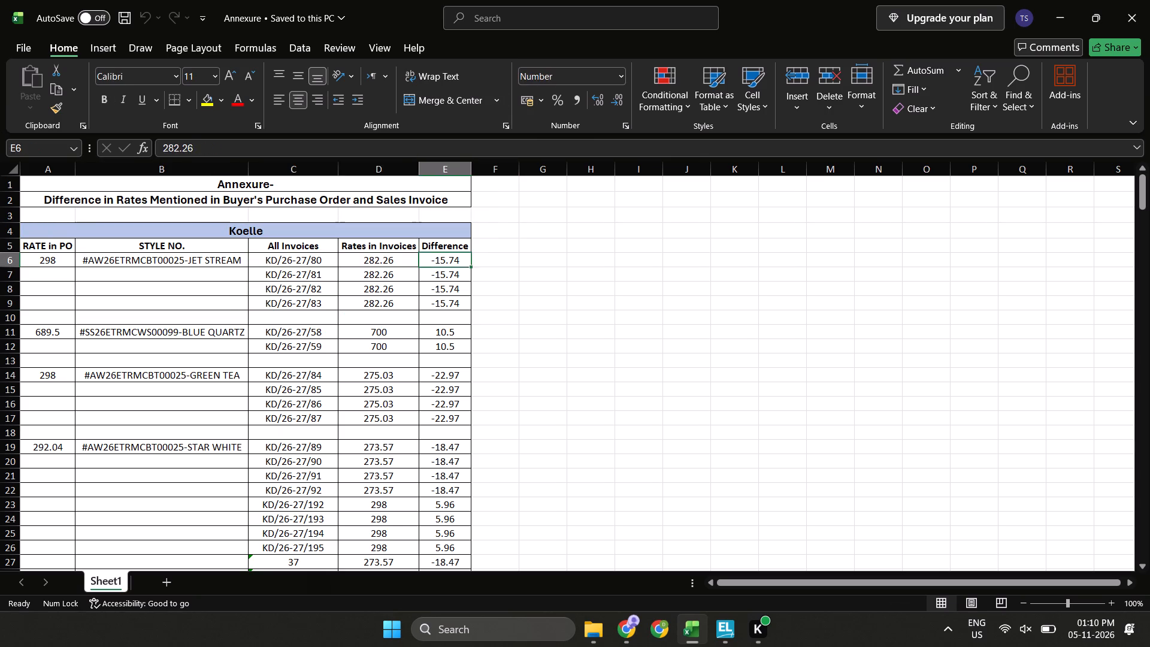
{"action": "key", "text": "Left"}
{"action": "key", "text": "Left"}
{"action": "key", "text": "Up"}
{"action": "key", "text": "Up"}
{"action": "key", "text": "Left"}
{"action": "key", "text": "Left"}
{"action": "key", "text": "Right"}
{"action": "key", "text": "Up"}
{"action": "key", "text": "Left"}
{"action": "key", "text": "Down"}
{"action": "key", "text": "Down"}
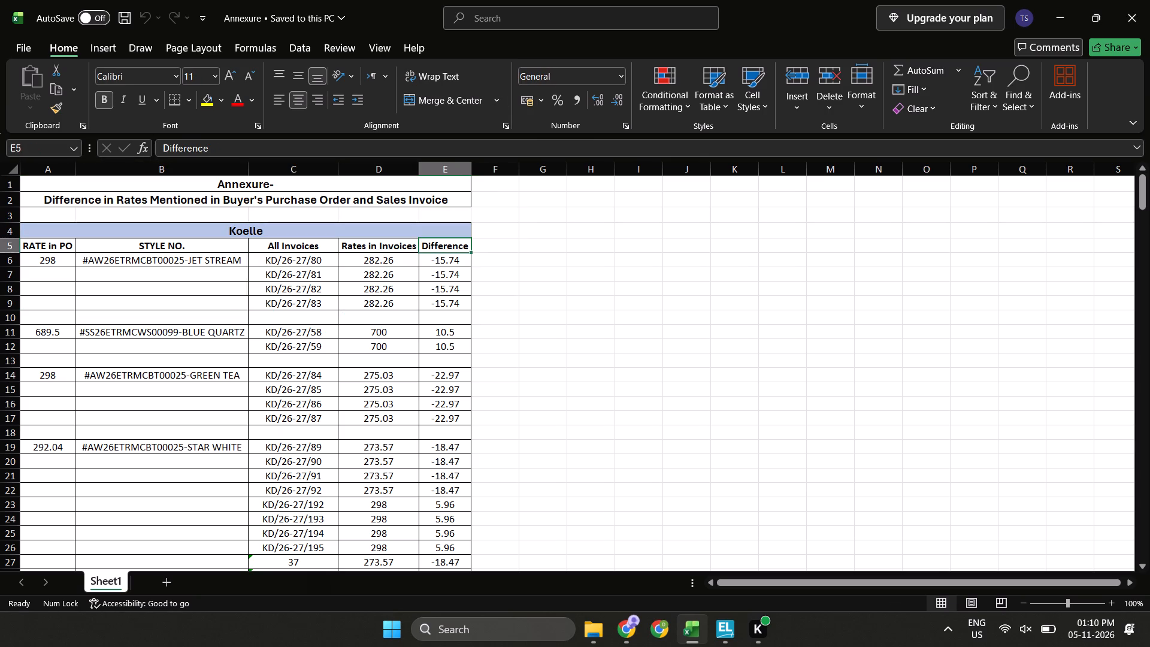
Copy the first invoice number, KD/26-27/80, from the All Invoices column of the Annexure sheet.
{"action": "key", "text": "Down"}
{"action": "key", "text": "Down"}
{"action": "key", "text": "Left"}
{"action": "key", "text": "Up"}
{"action": "key", "text": "Left"}
{"action": "key", "text": "ctrl+c"}
Switch to TallyPrime and open the Sales Accounts group summary through the Profit & Loss A/c.
{"action": "key", "text": "alt+Tab"}
{"action": "key", "text": "alt+Tab"}
{"action": "key", "text": "alt+Tab"}
{"action": "key", "text": "alt+Left"}
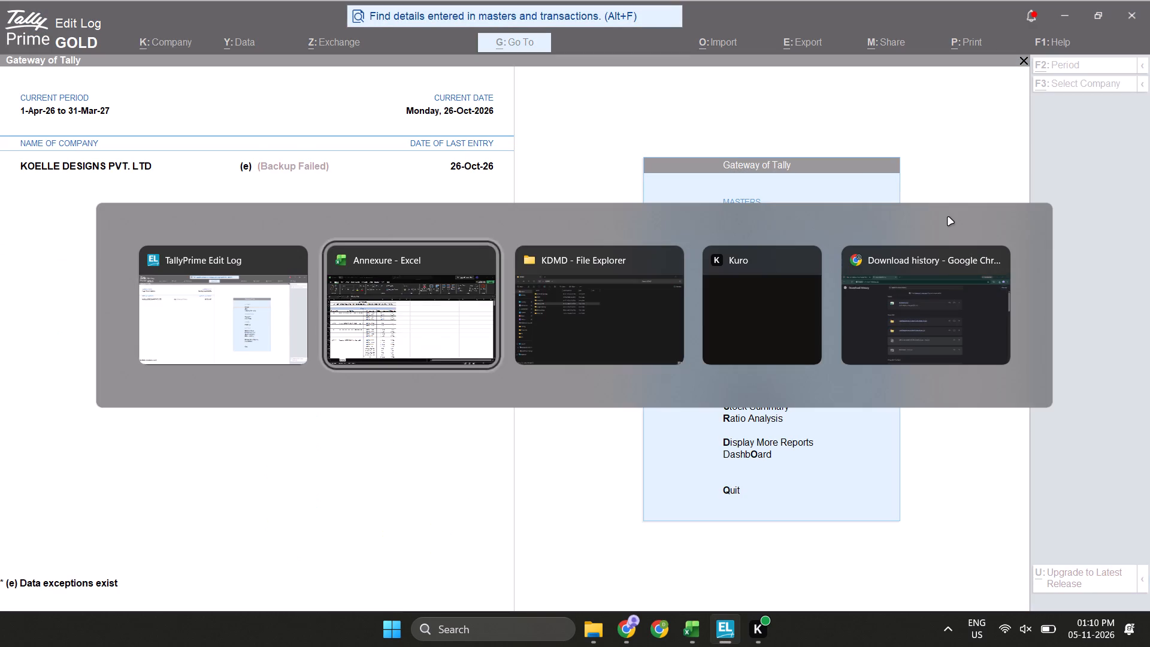
{"action": "key", "text": "alt+Left"}
{"action": "key", "text": "Down"}
{"action": "key", "text": "Down"}
{"action": "key", "text": "Down"}
{"action": "key", "text": "Down"}
{"action": "key", "text": "Down"}
{"action": "key", "text": "Down"}
{"action": "key", "text": "Down"}
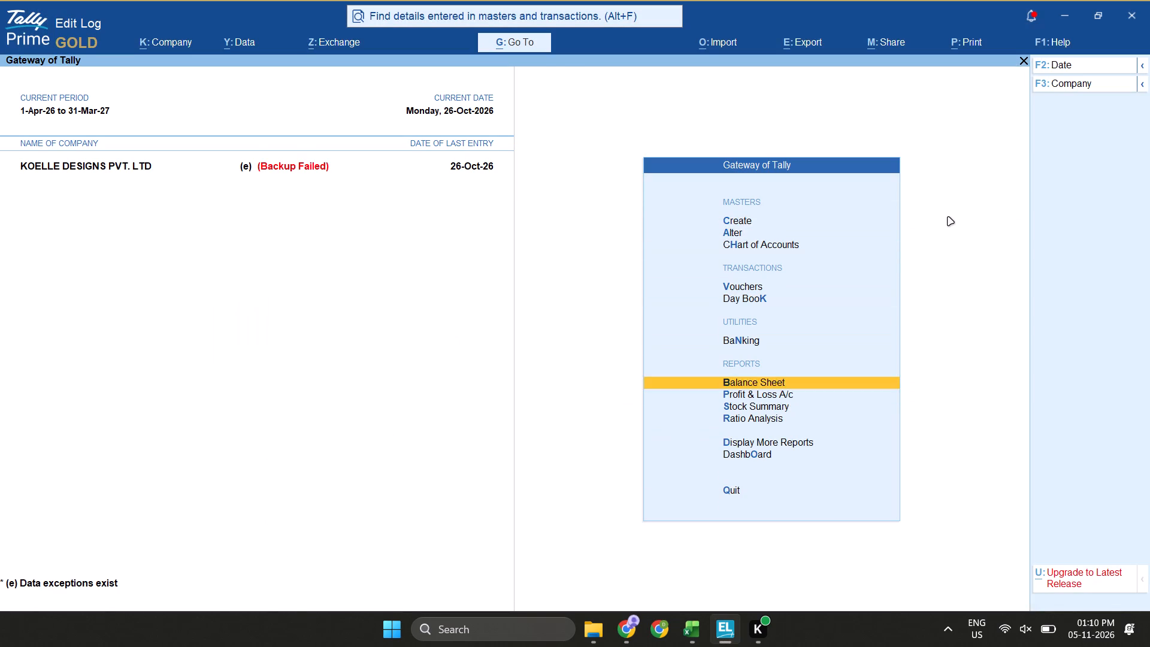
{"action": "key", "text": "Return"}
{"action": "key", "text": "Right"}
{"action": "key", "text": "Right"}
{"action": "key", "text": "Return"}
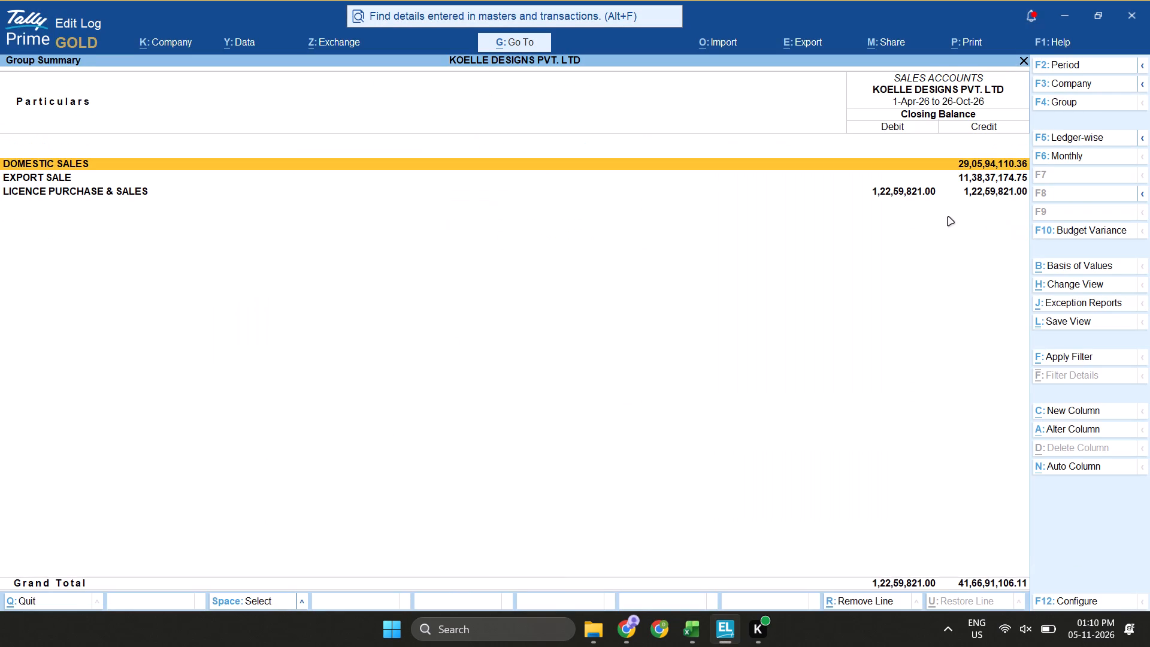
Drill down through DOMESTIC SALES to the October vouchers of the ledger 1 SALES AGAINST IGST 5%.
{"action": "key", "text": "Down"}
{"action": "key", "text": "Up"}
{"action": "key", "text": "Return"}
{"action": "key", "text": "Down"}
{"action": "key", "text": "Return"}
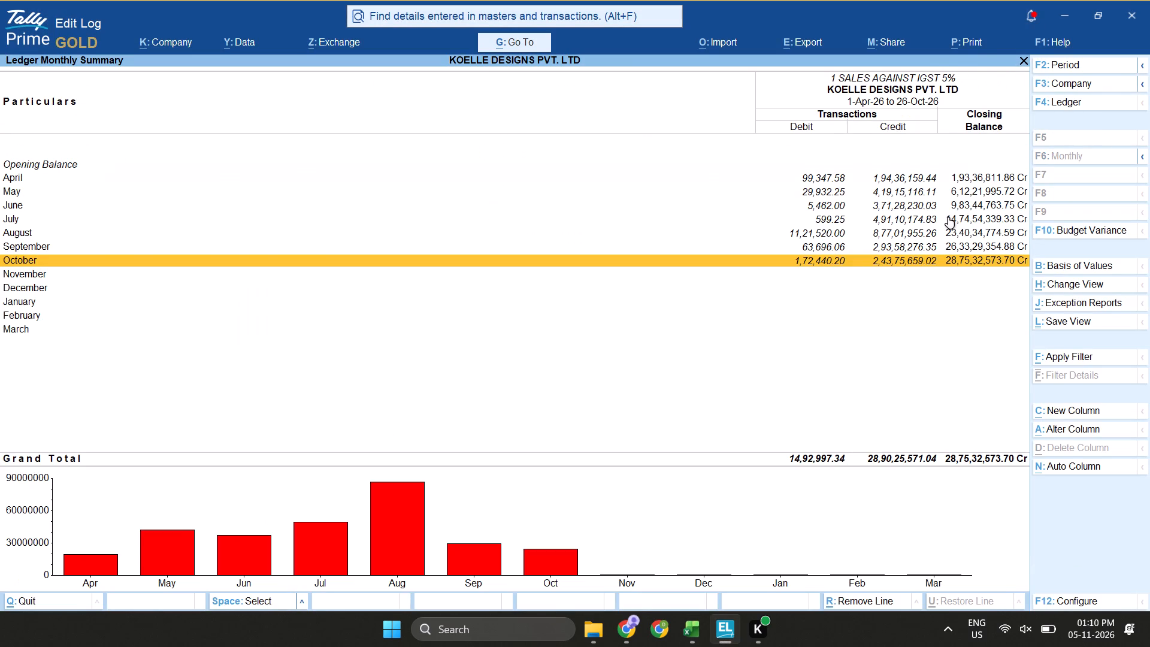
{"action": "key", "text": "Return"}
Change the voucher list's period to the full range, 1-Apr-26 to 26-Oct-26, leaving both From and To blank.
{"action": "key", "text": "F2"}
{"action": "key", "text": "space"}
{"action": "key", "text": "Return"}
{"action": "key", "text": "space"}
{"action": "key", "text": "Return"}
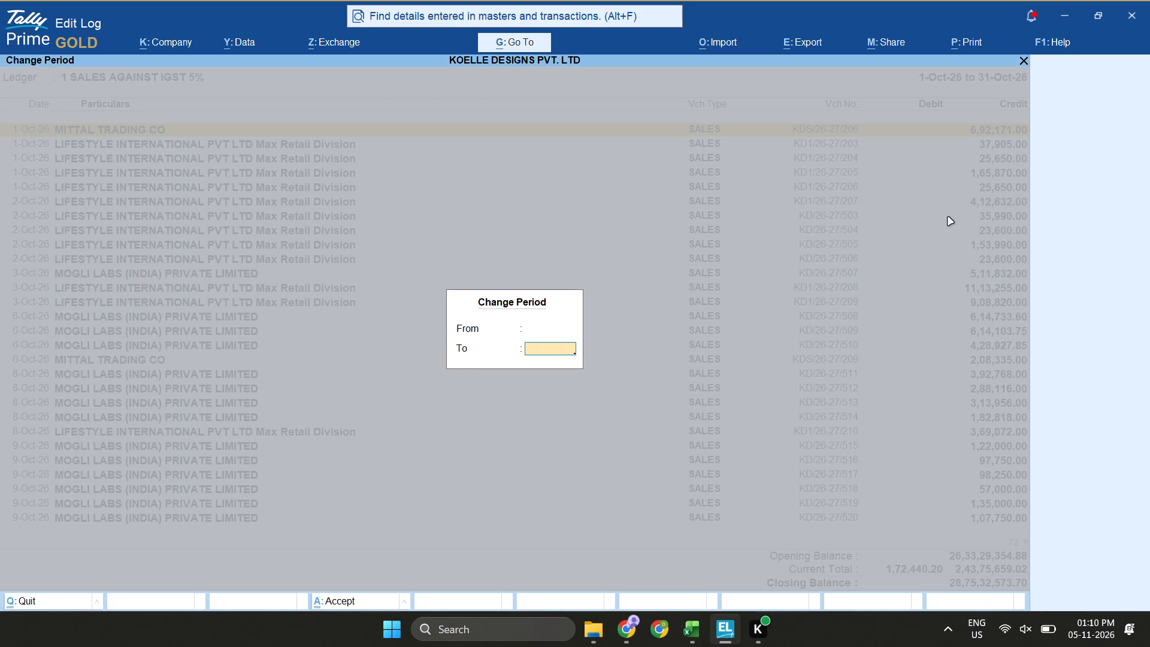
Filter the vouchers for the copied invoice number KD/26-27/80 and open the matching sales voucher.
{"action": "key", "text": "ctrl+f"}
{"action": "key", "text": "ctrl+v"}
{"action": "key", "text": "Return"}
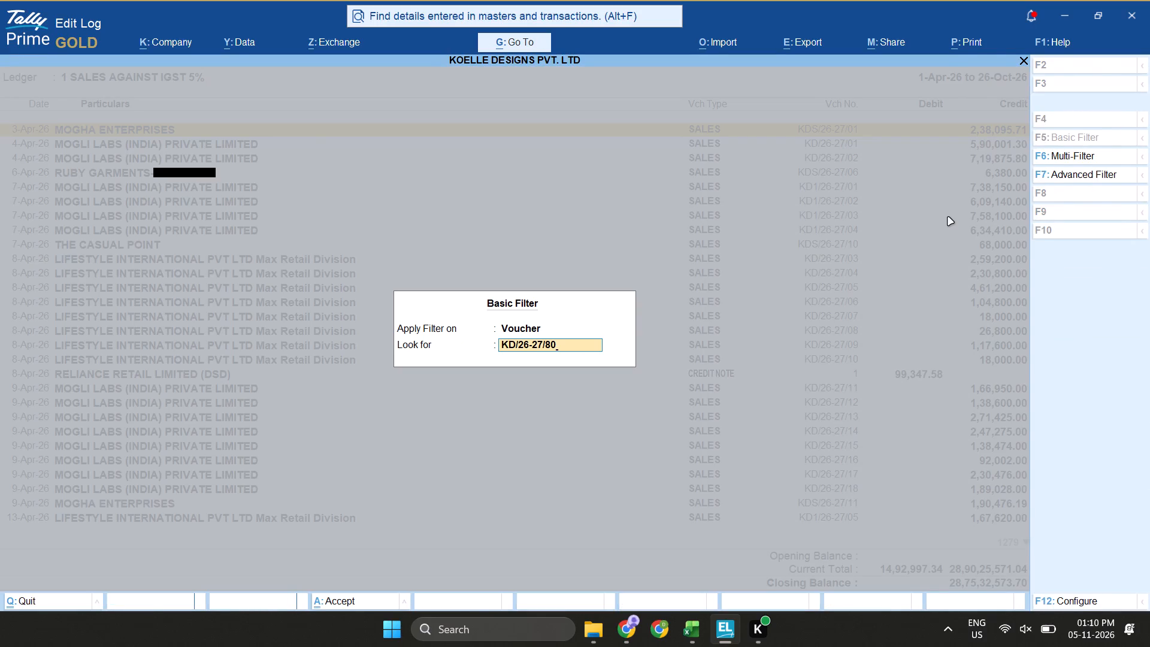
{"action": "key", "text": "Return"}
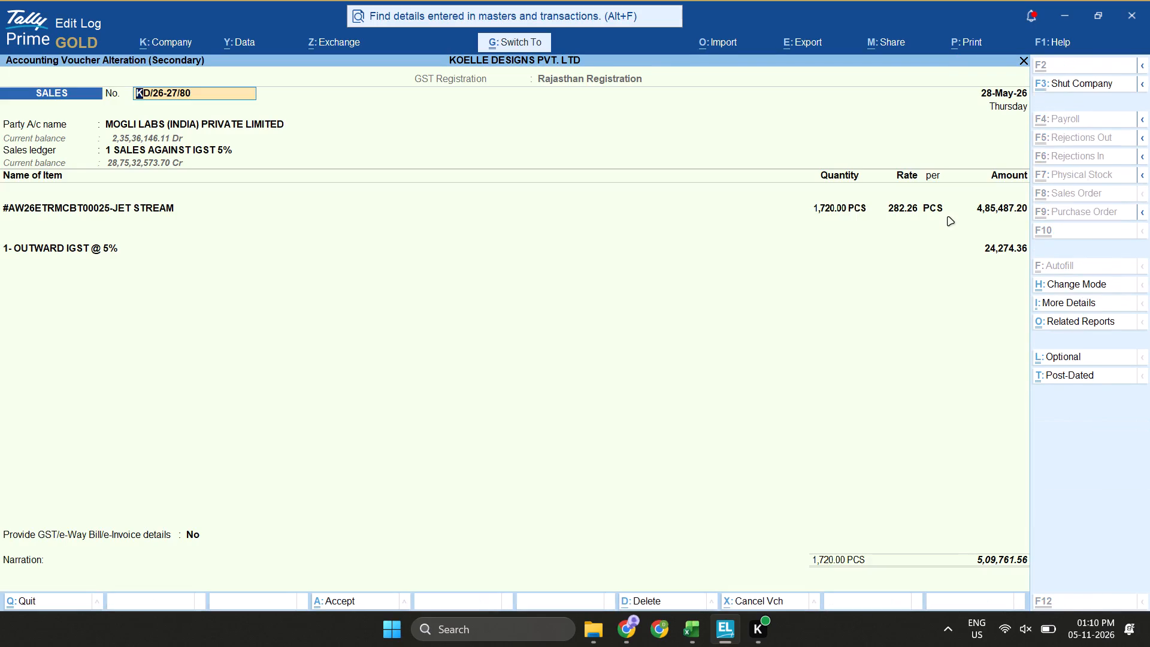
Start printing voucher KD/26-27/80 and preview its tax invoice before returning to the print options.
{"action": "key", "text": "ctrl+p"}
{"action": "key", "text": "i"}
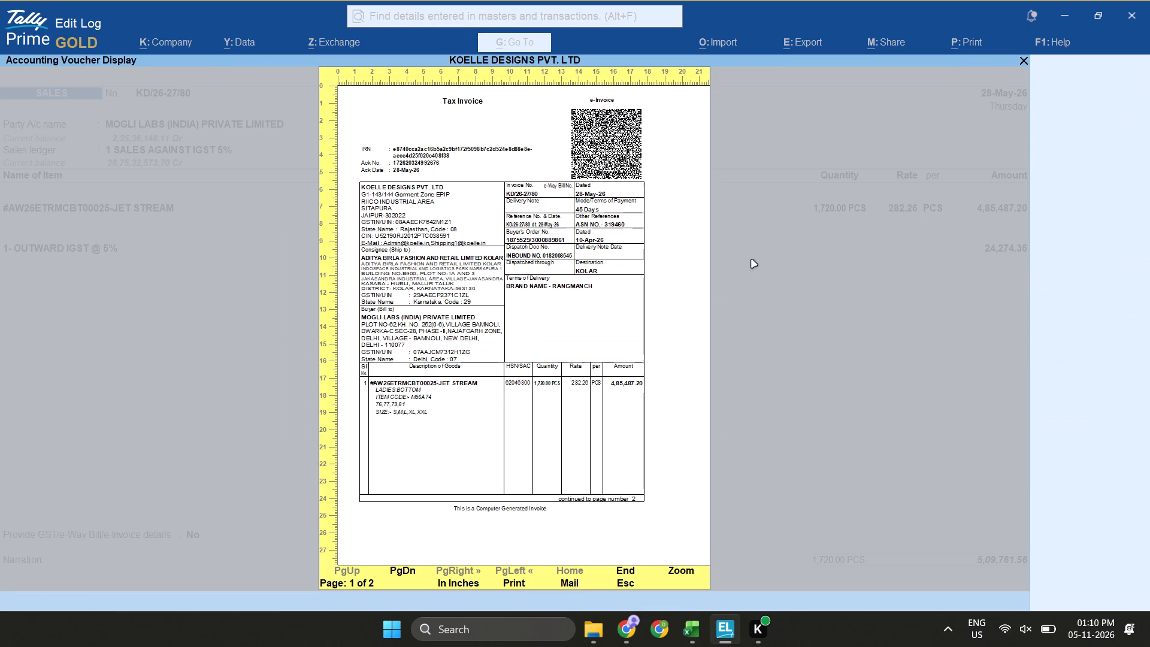
{"action": "key", "text": "Escape"}
Print the invoice to a PDF named tallyKD-26-27-80 in the KOELLE Extracted from Tally folder.
{"action": "key", "text": "p"}
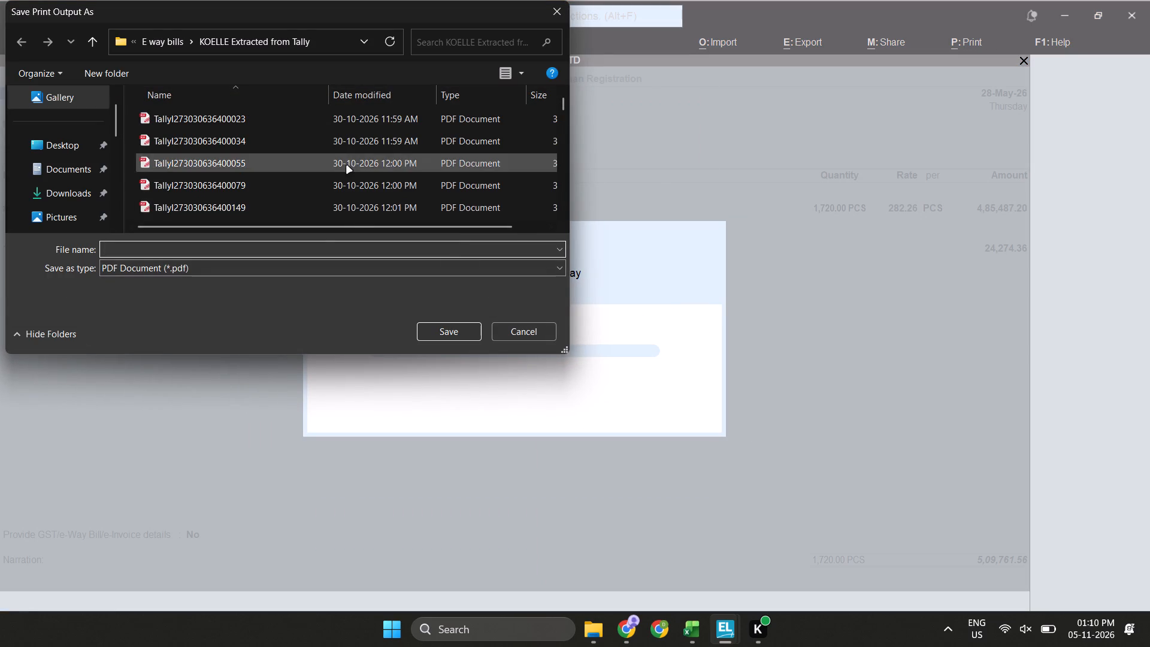
{"action": "type", "text": "tally"}
{"action": "key", "text": "ctrl+v"}
{"action": "key", "text": "Left"}
{"action": "key", "text": "Left"}
{"action": "key", "text": "shift+Left"}
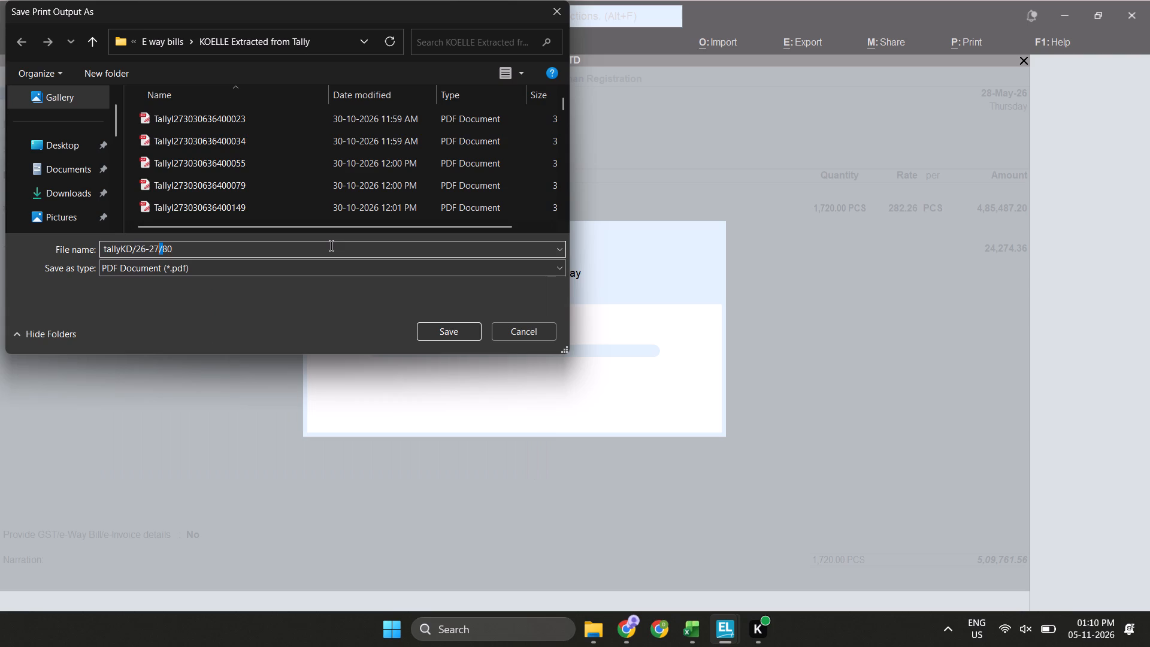
{"action": "key", "text": "minus"}
{"action": "key", "text": "Left"}
{"action": "key", "text": "Left"}
{"action": "key", "text": "Left"}
{"action": "key", "text": "Left"}
{"action": "key", "text": "Left"}
{"action": "key", "text": "Left"}
{"action": "key", "text": "shift+Left"}
{"action": "key", "text": "minus"}
{"action": "key", "text": "Return"}
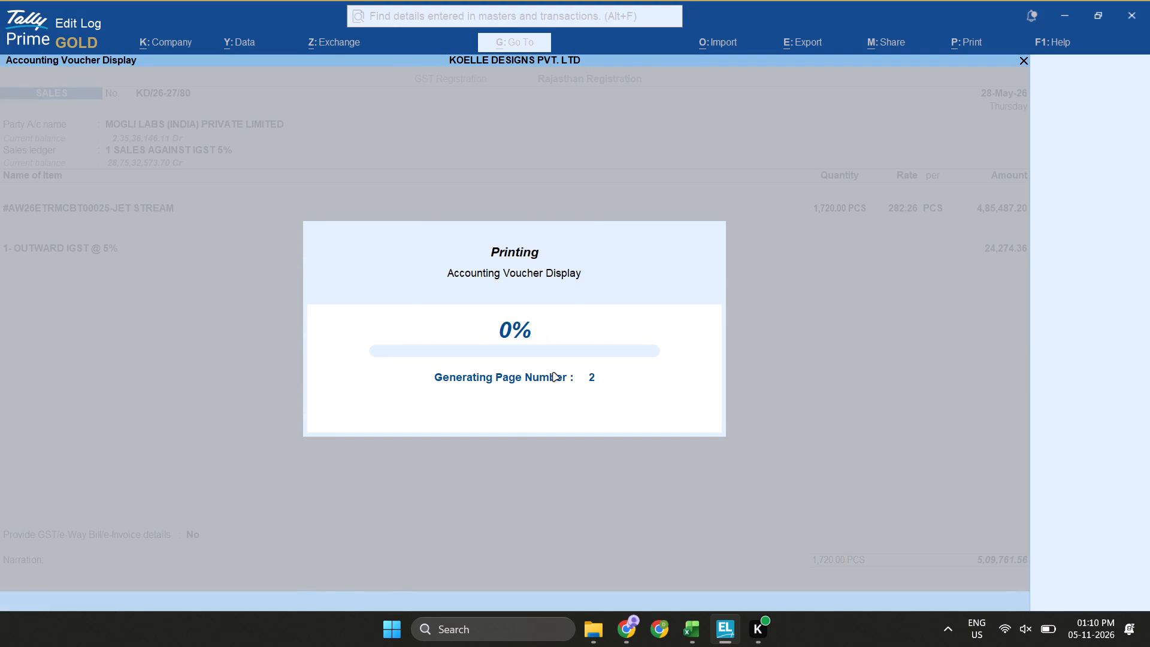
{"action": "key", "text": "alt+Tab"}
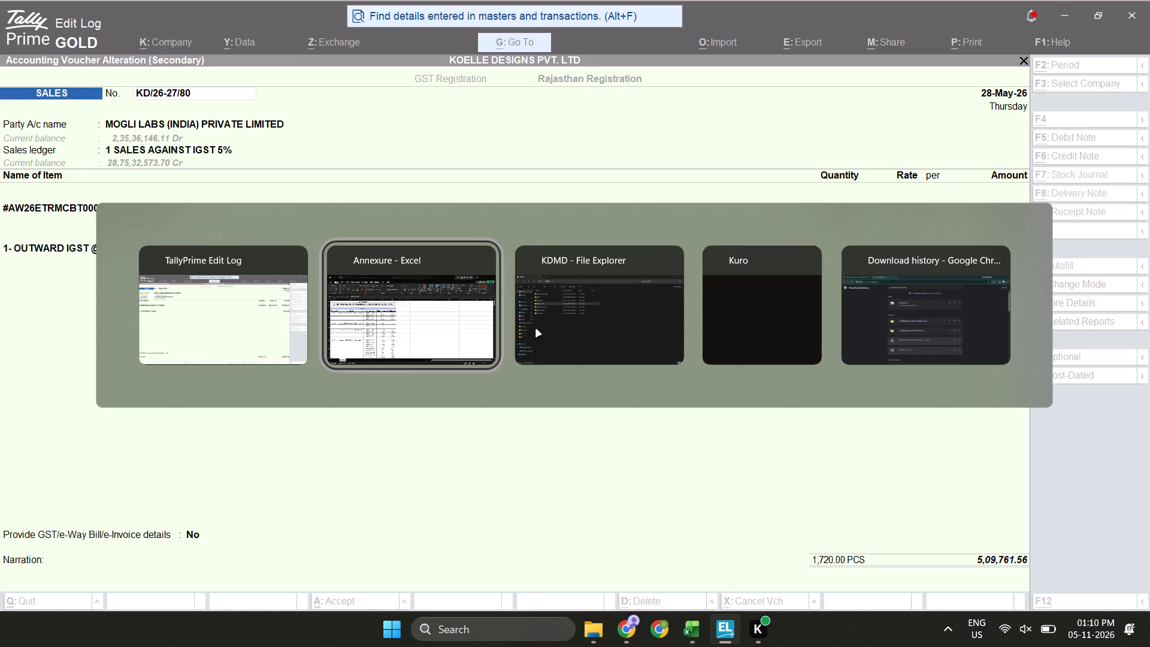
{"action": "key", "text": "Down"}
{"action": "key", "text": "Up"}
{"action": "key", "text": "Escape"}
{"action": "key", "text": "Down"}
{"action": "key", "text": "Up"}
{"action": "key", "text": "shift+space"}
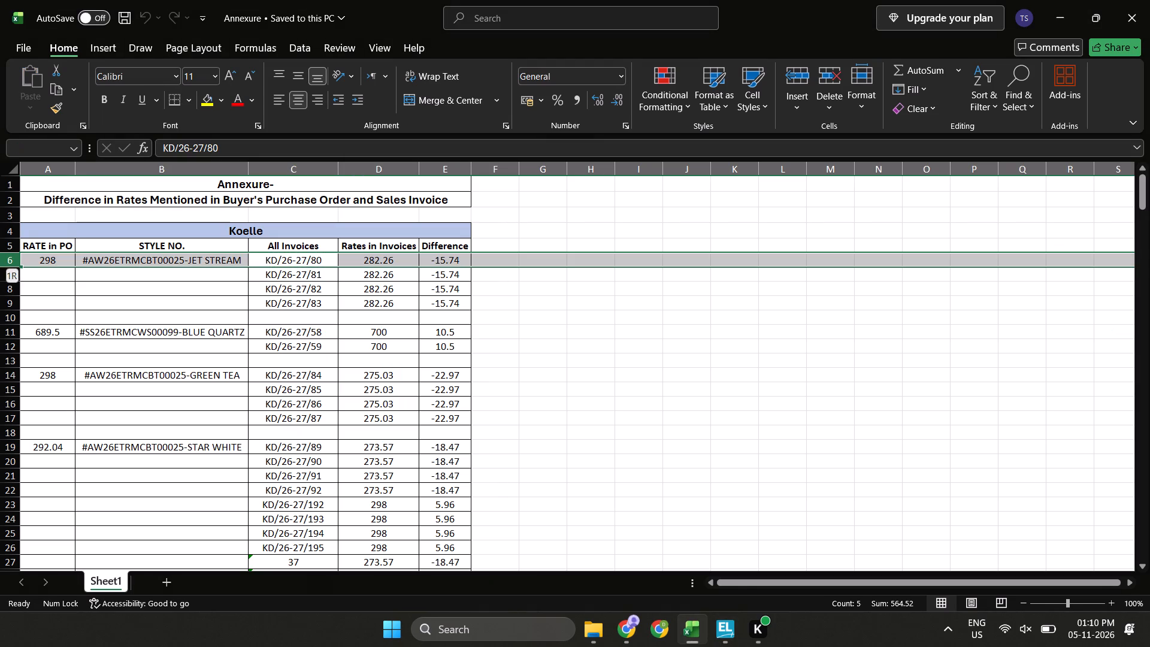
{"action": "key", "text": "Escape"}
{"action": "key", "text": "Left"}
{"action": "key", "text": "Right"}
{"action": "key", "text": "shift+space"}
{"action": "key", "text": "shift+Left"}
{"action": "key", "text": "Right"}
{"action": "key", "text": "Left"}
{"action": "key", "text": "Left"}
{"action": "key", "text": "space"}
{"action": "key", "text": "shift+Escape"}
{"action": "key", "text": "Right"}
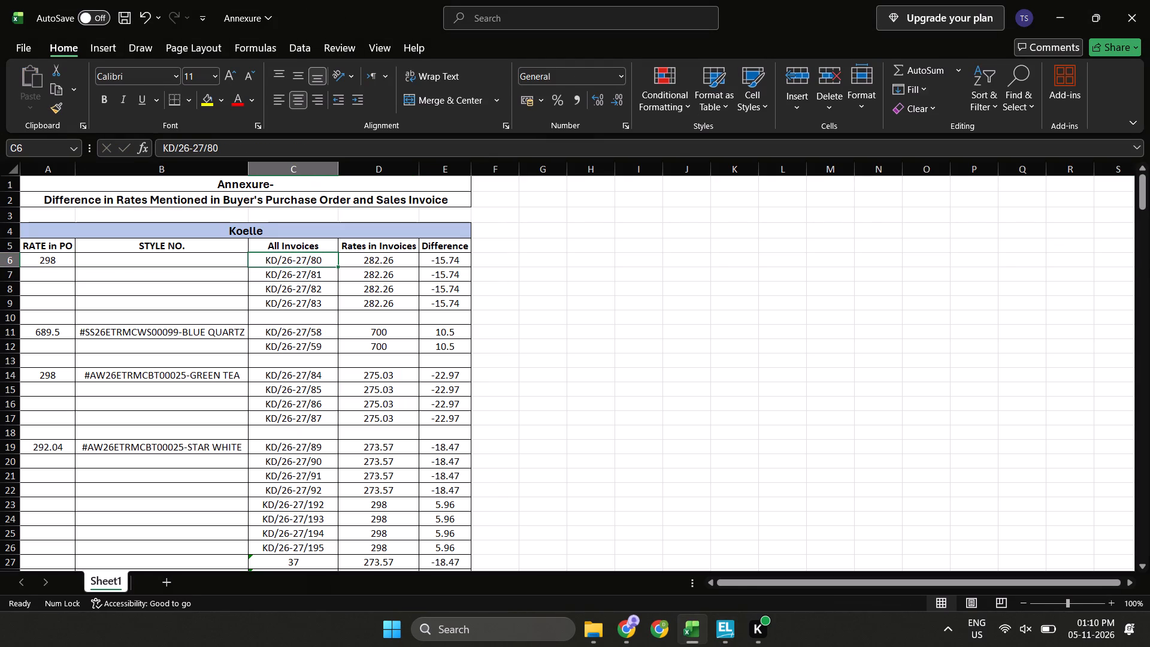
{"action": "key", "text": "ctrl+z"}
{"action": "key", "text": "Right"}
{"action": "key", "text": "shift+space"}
Switch to File Explorer and open a second window on the KDMD folder.
{"action": "key", "text": "alt+Tab"}
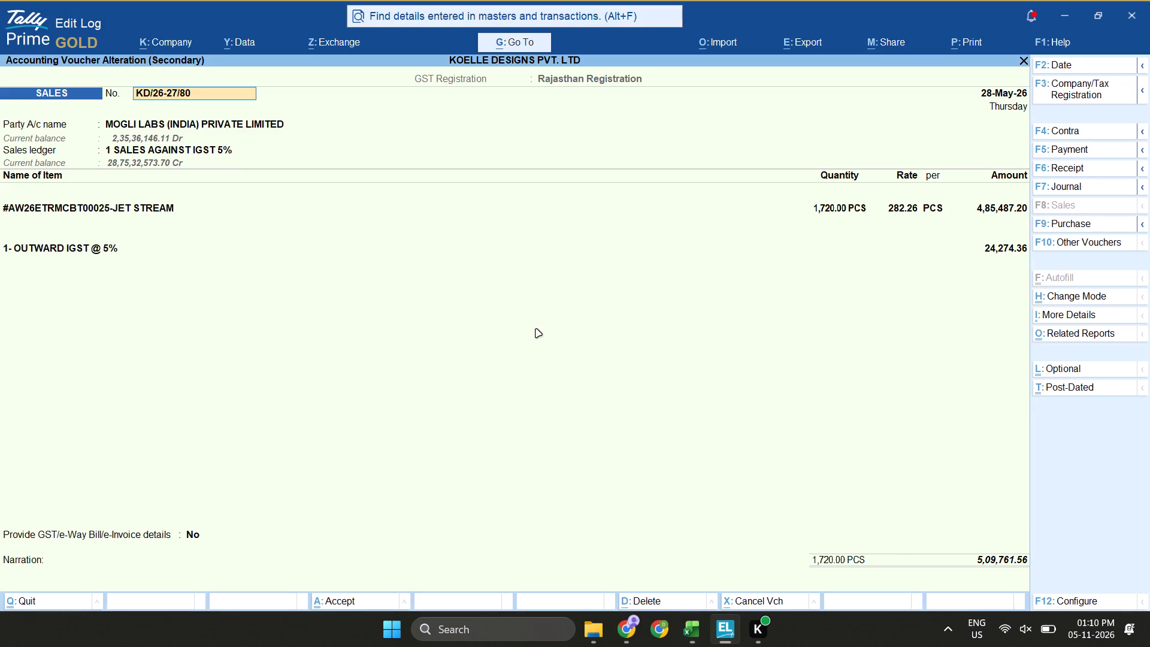
{"action": "key", "text": "alt+Tab"}
{"action": "key", "text": "alt+Tab"}
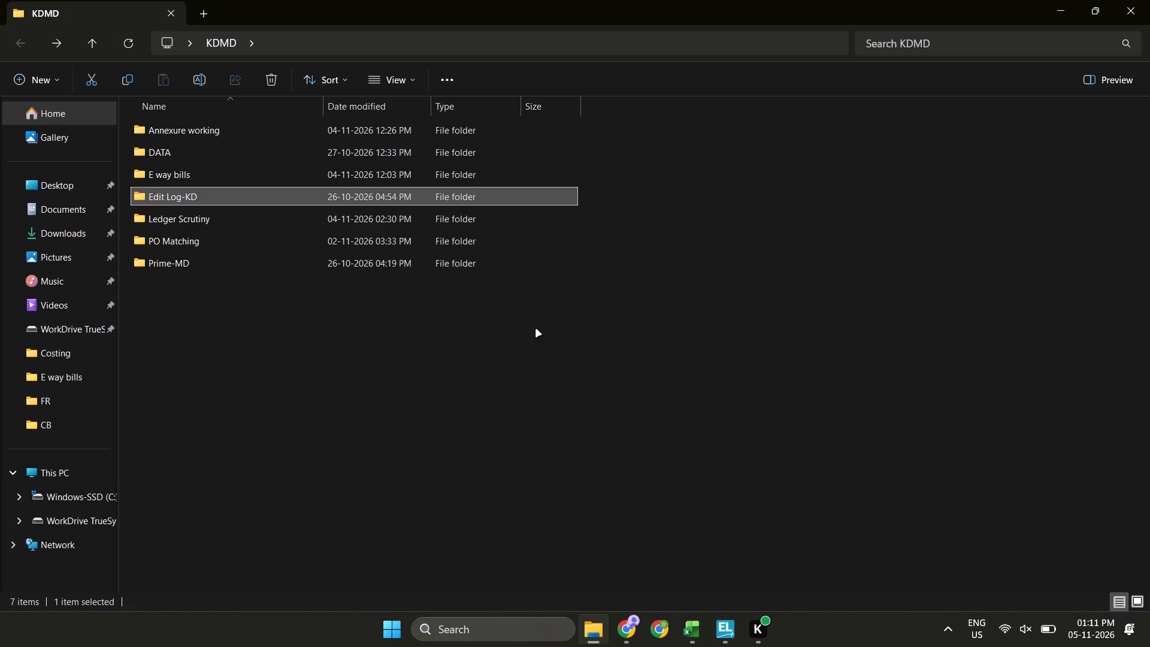
{"action": "key", "text": "alt+Tab"}
{"action": "key", "text": "alt+Tab"}
{"action": "key", "text": "alt+Left"}
{"action": "key", "text": "alt+Left"}
{"action": "key", "text": "ctrl+n"}
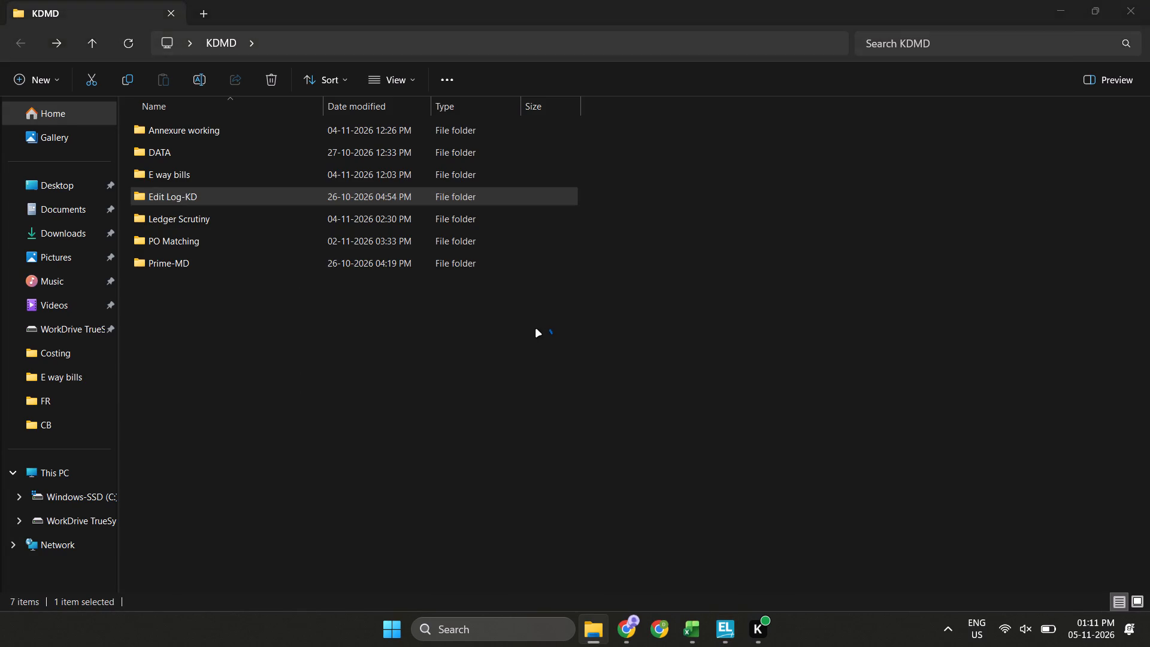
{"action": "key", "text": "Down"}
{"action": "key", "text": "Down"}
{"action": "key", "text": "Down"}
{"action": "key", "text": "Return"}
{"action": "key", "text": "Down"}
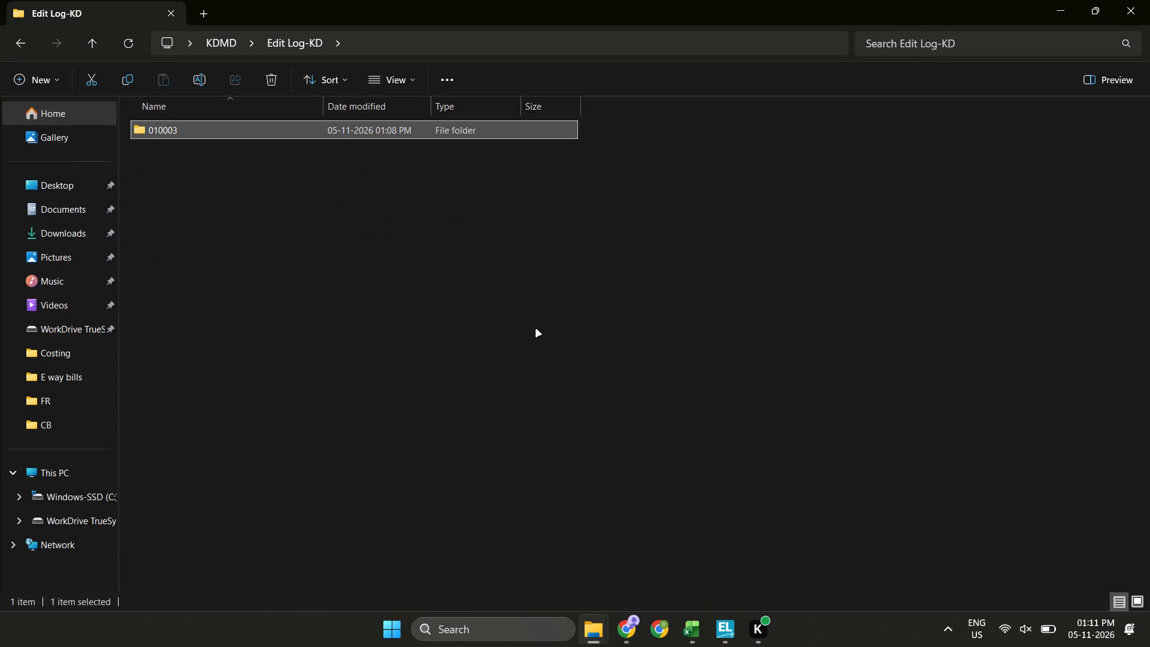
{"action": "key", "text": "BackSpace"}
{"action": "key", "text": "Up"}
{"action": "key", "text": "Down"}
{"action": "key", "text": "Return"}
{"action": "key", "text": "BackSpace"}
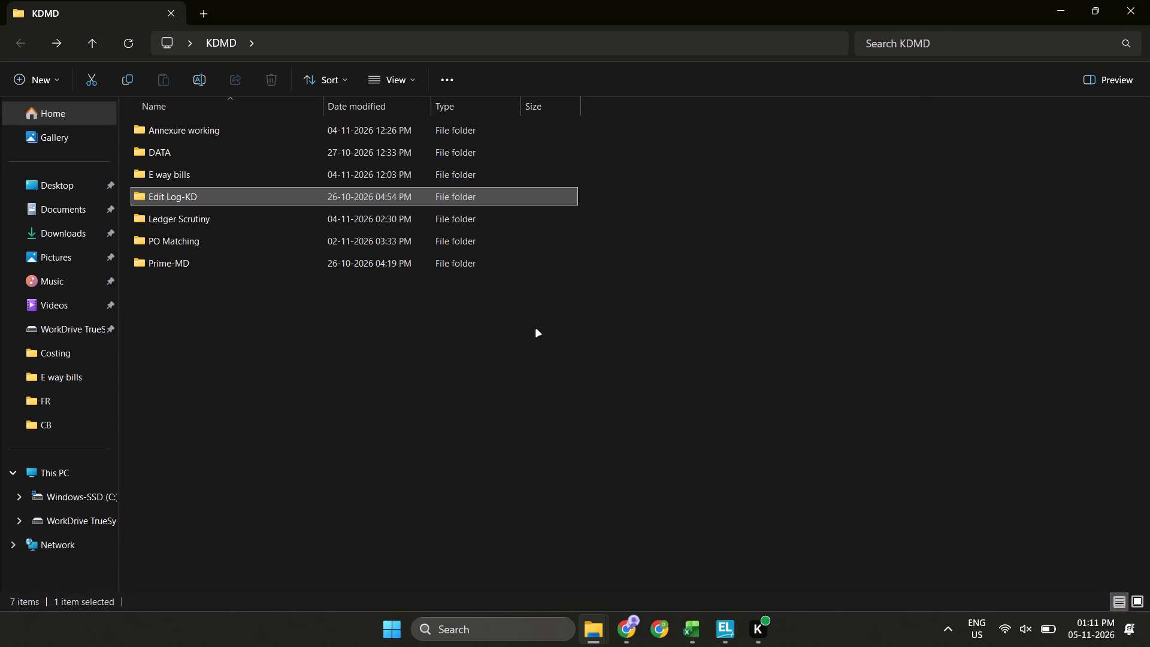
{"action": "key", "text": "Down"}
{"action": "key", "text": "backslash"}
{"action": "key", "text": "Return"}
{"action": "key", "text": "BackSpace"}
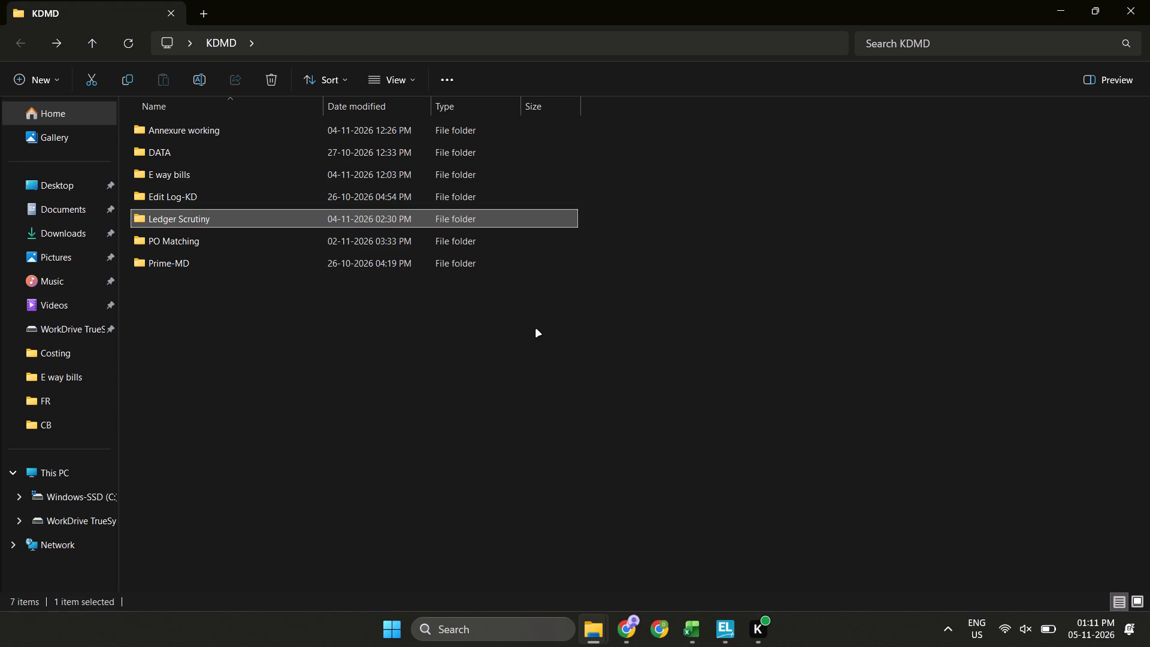
Open the KOELLE Extracted from Tally folder inside the E way bills folder.
{"action": "key", "text": "Down"}
{"action": "key", "text": "Up"}
{"action": "key", "text": "Up"}
{"action": "key", "text": "Up"}
{"action": "key", "text": "Return"}
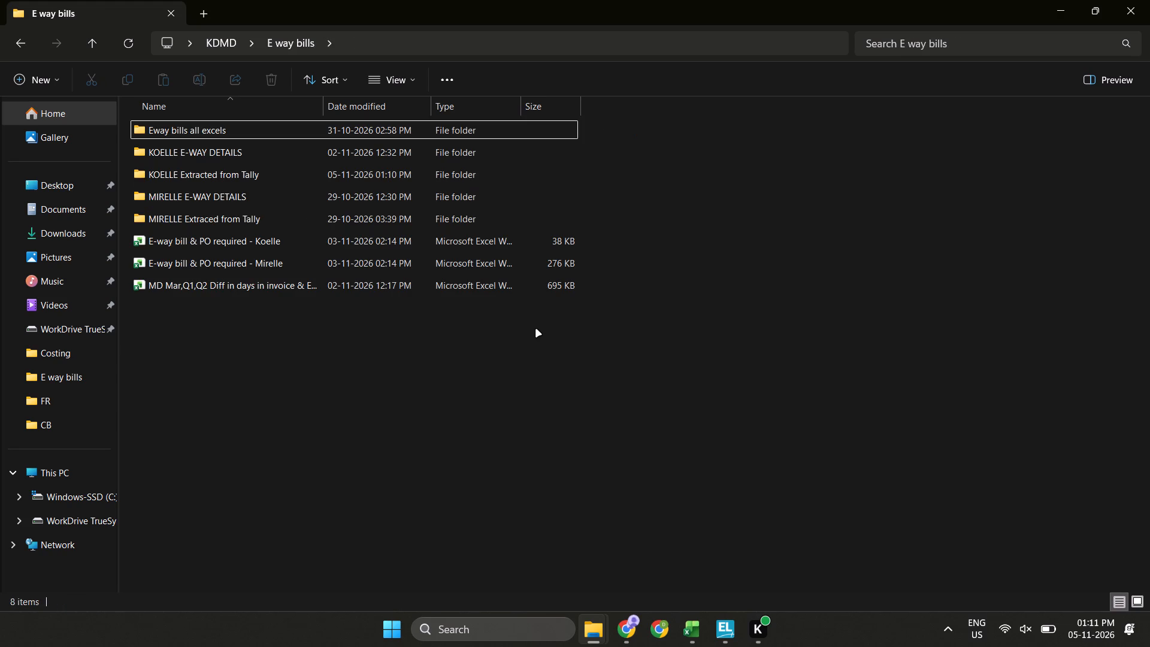
{"action": "key", "text": "Down"}
{"action": "key", "text": "Down"}
{"action": "key", "text": "Return"}
{"action": "key", "text": "Down"}
{"action": "key", "text": "Down"}
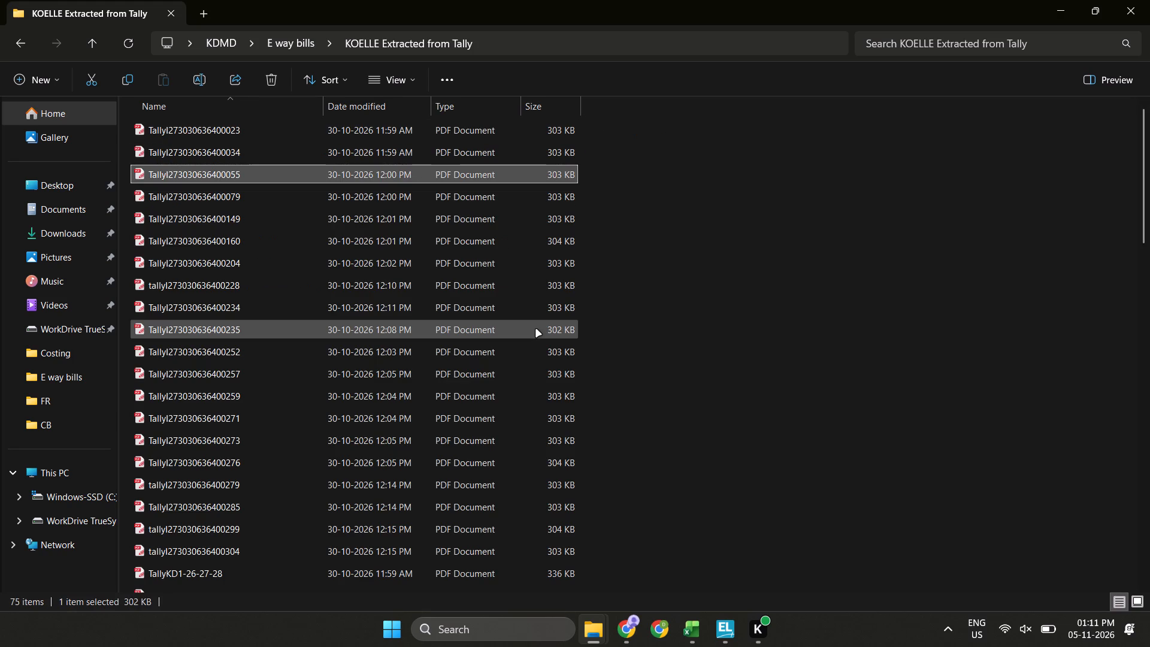
Search the folder for 80 and open the PDF tallyKD-26-27-80.
{"action": "key", "text": "ctrl+f"}
{"action": "type", "text": "80"}
{"action": "key", "text": "Return"}
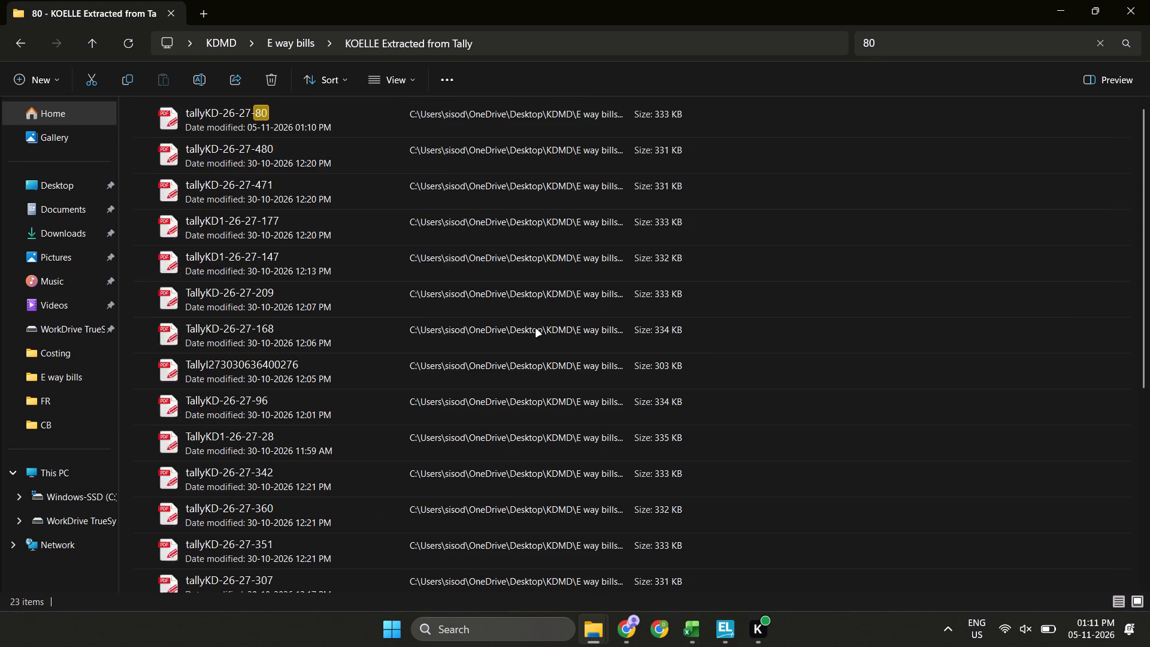
{"action": "double_click", "coordinate": [402, 114]}
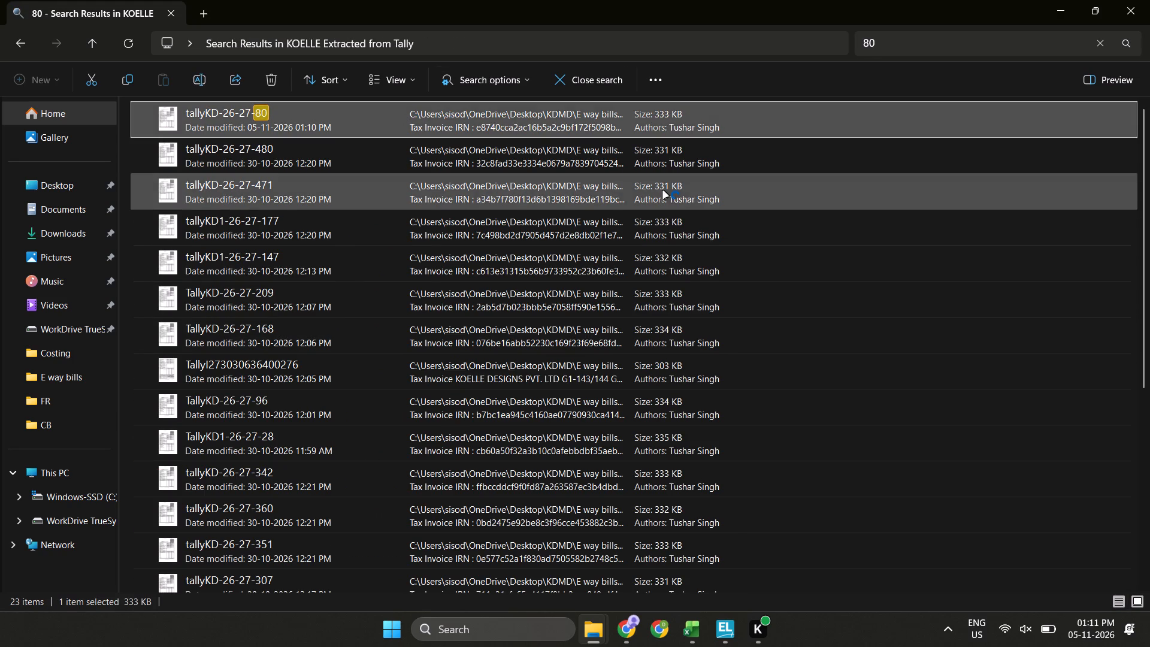
Fit the invoice's first page in view and capture a screenshot of it, from the Tax Invoice heading down past the footer line.
{"action": "scroll", "coordinate": [598, 233], "scroll_direction": "down", "scroll_amount": 3, "text": "ctrl"}
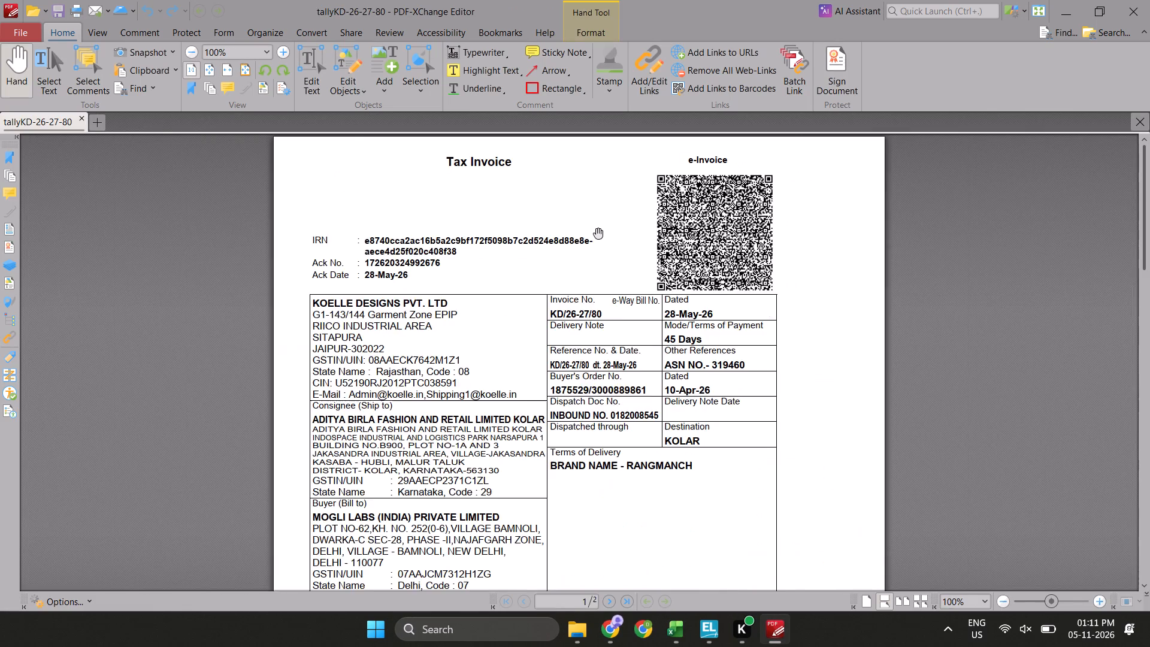
{"action": "scroll", "coordinate": [598, 233], "scroll_direction": "down", "scroll_amount": 2, "text": "ctrl"}
{"action": "scroll", "coordinate": [598, 233], "scroll_direction": "down", "scroll_amount": 1}
{"action": "scroll", "coordinate": [598, 233], "scroll_direction": "down", "scroll_amount": 1, "text": "ctrl"}
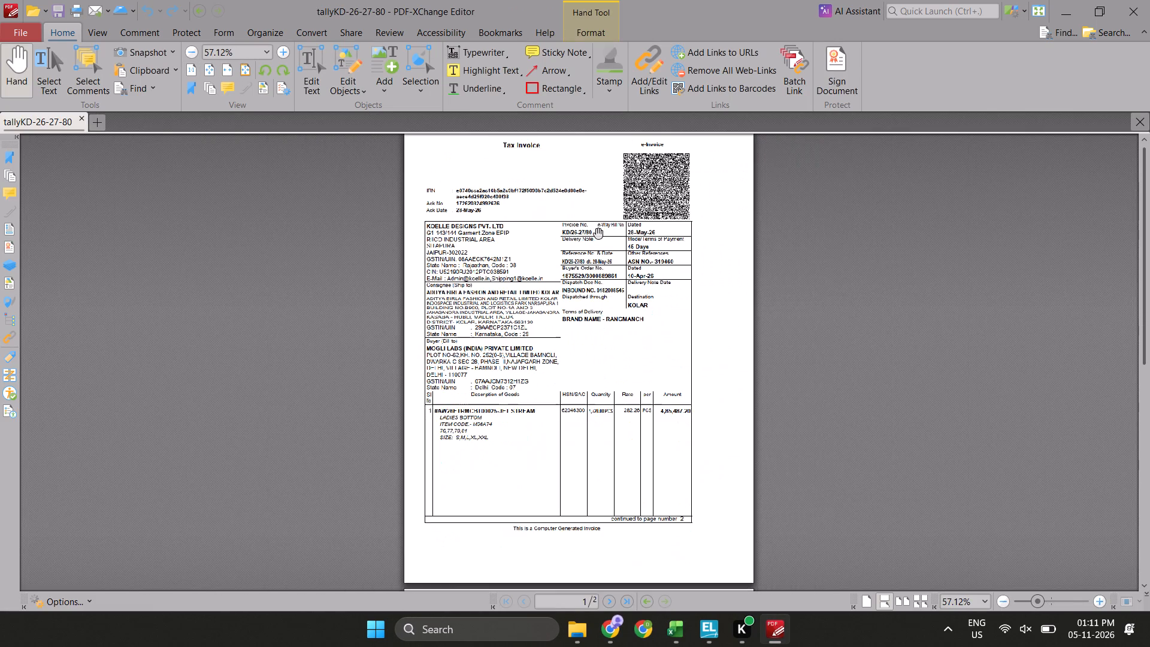
{"action": "scroll", "coordinate": [598, 233], "scroll_direction": "up", "scroll_amount": 1}
{"action": "key", "text": "Print"}
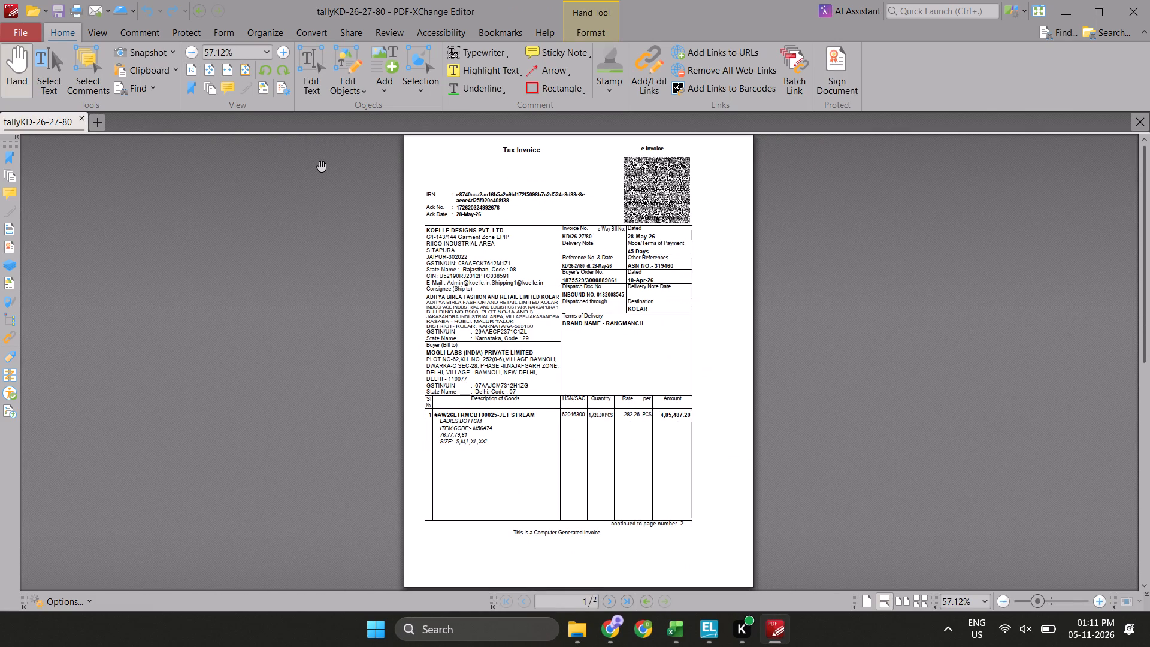
{"action": "left_click_drag", "start_coordinate": [410, 140], "coordinate": [659, 527]}
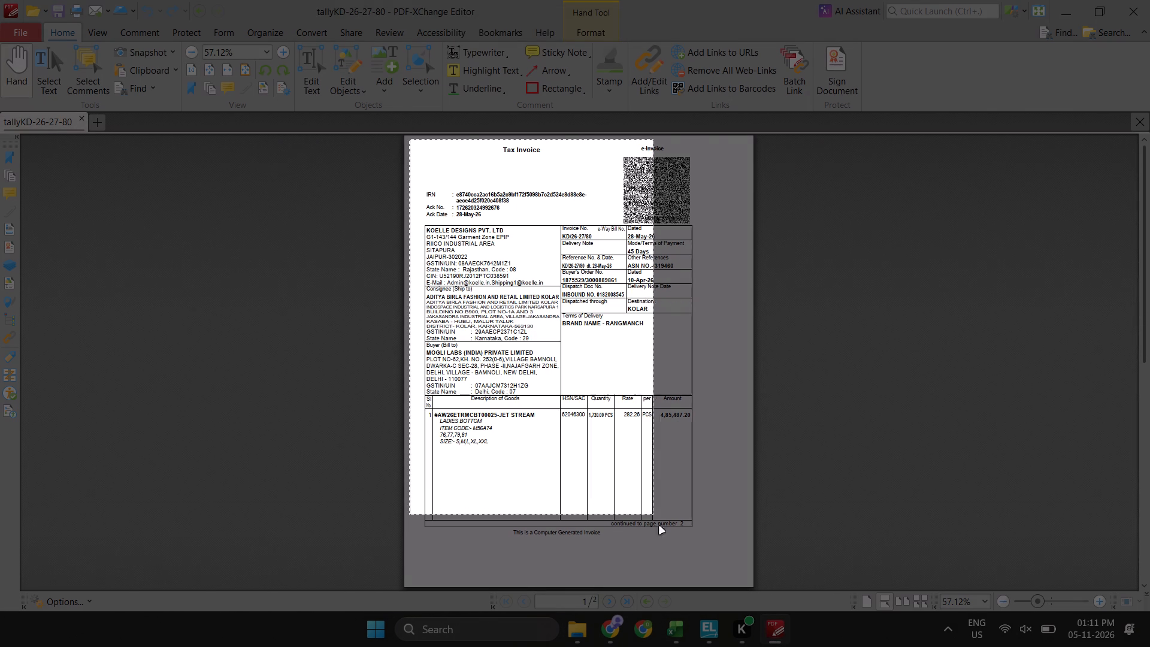
{"action": "left_click_drag", "start_coordinate": [659, 527], "coordinate": [709, 538]}
Switch to the Annexure workbook and paste the invoice screenshot at cell H6, beside the Koelle table.
{"action": "key", "text": "alt+Tab"}
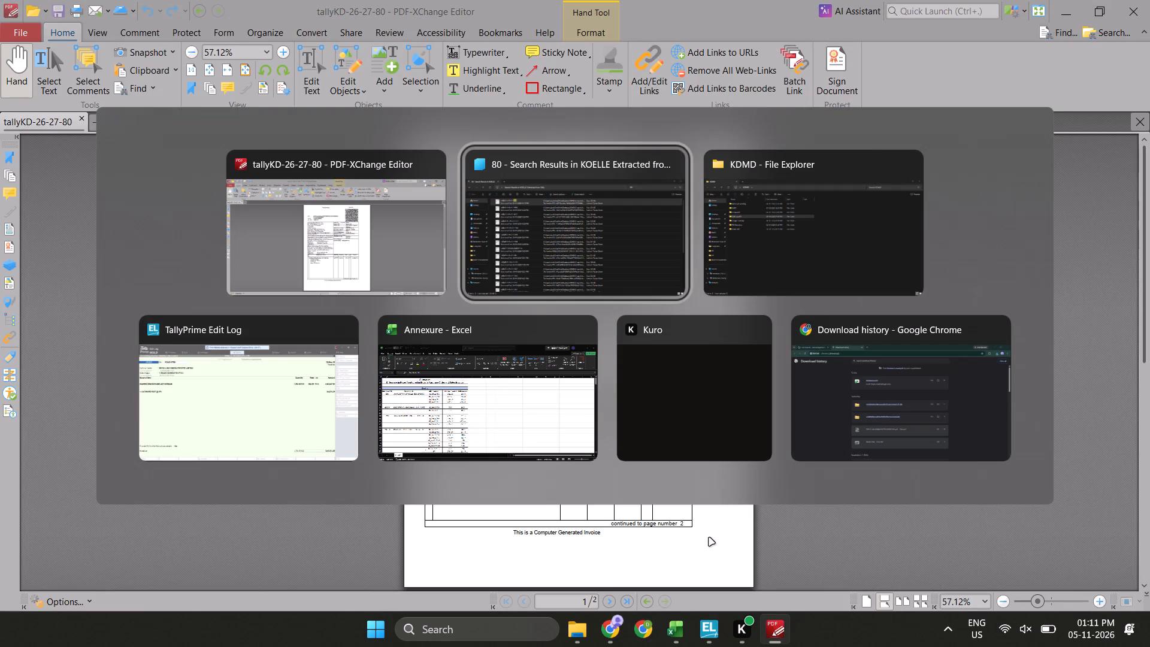
{"action": "key", "text": "alt+Right"}
{"action": "key", "text": "alt+Tab"}
{"action": "key", "text": "alt+Tab"}
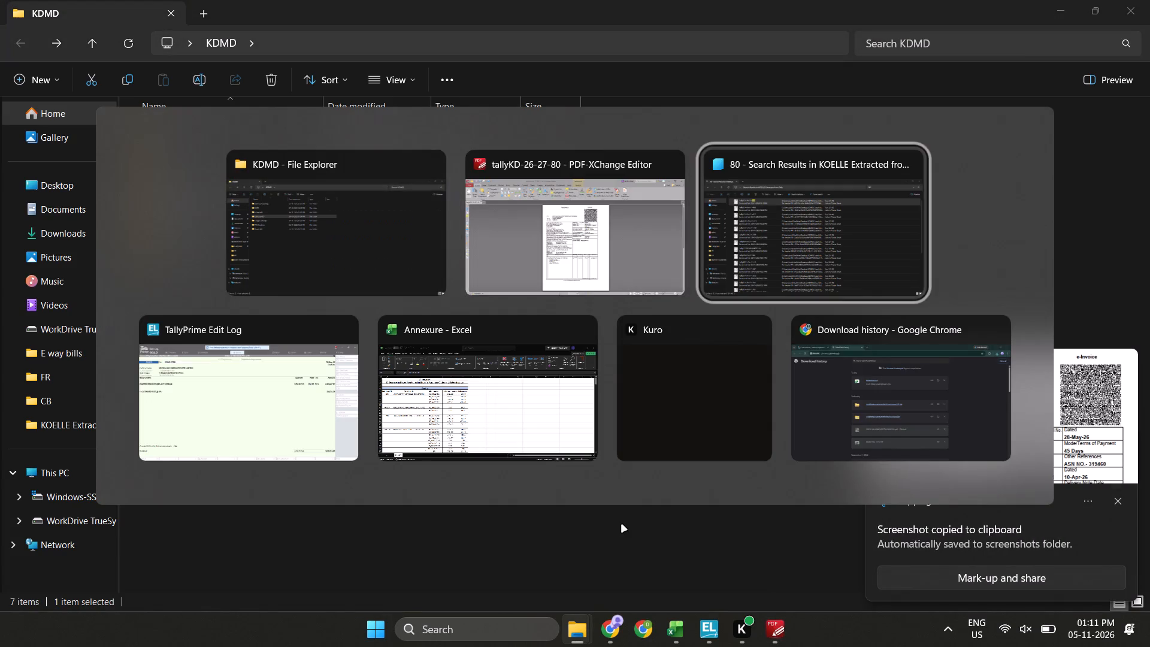
{"action": "key", "text": "alt+Tab"}
{"action": "key", "text": "alt+Tab"}
{"action": "left_click", "coordinate": [561, 297]}
{"action": "key", "text": "Up"}
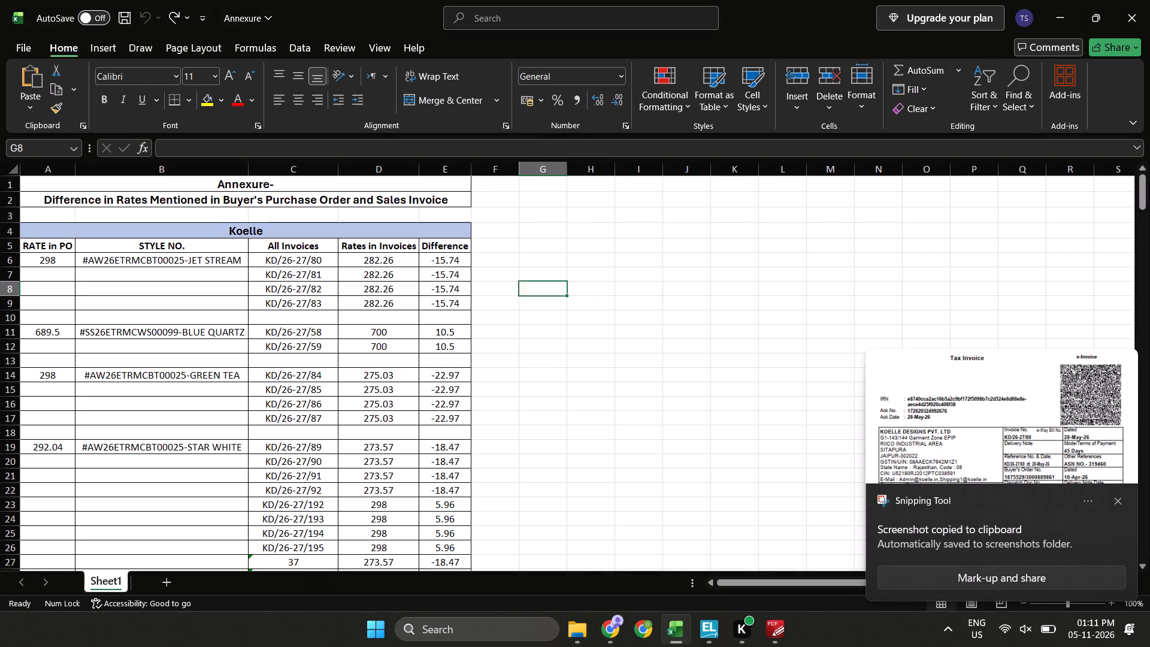
{"action": "key", "text": "Up"}
{"action": "key", "text": "Right"}
{"action": "key", "text": "Up"}
{"action": "key", "text": "ctrl+v"}
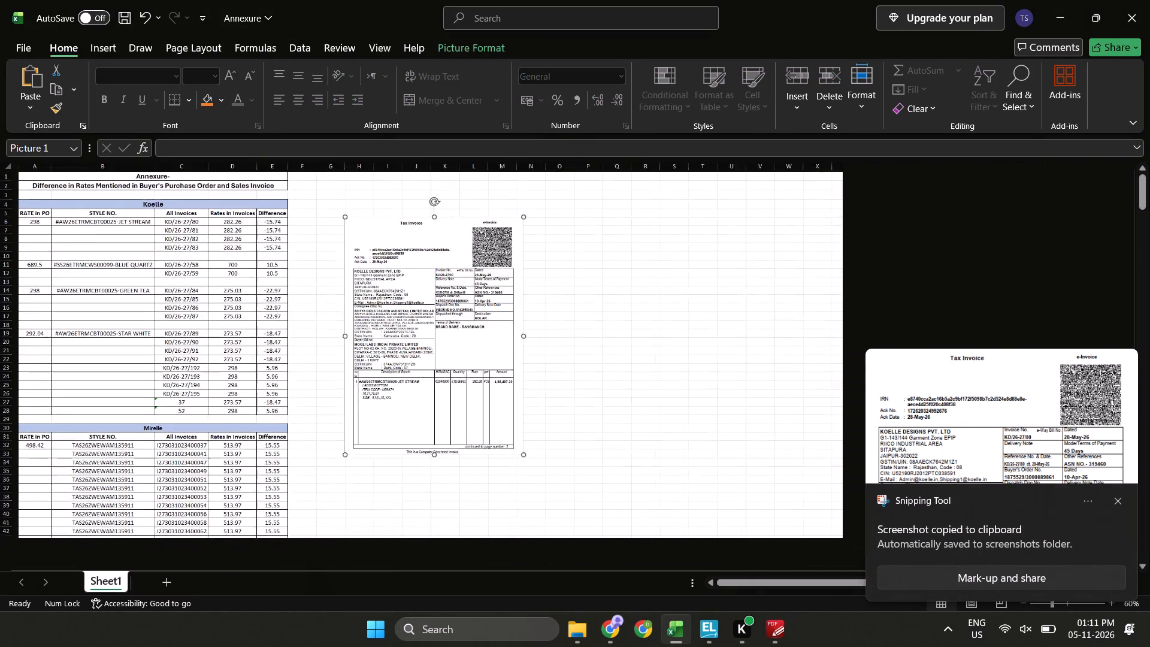
Shrink the pasted invoice picture so it spans about columns H to L and rows 6 to 28.
{"action": "left_click_drag", "start_coordinate": [520, 449], "coordinate": [474, 405]}
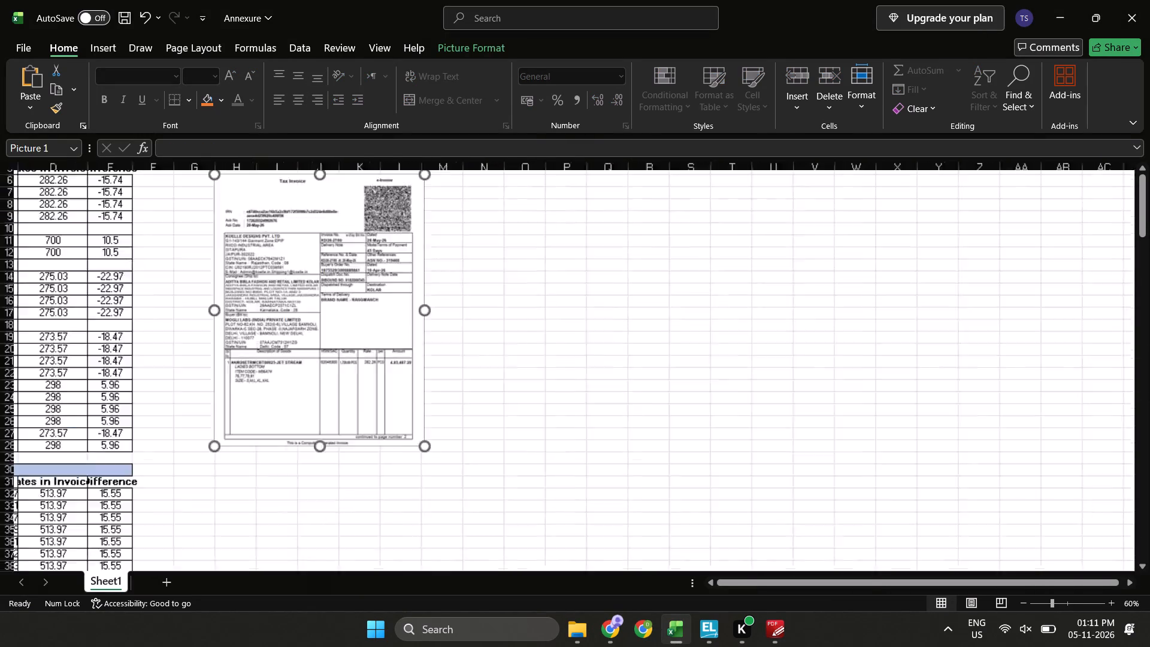
{"action": "scroll", "coordinate": [630, 312], "scroll_direction": "right", "scroll_amount": 3}
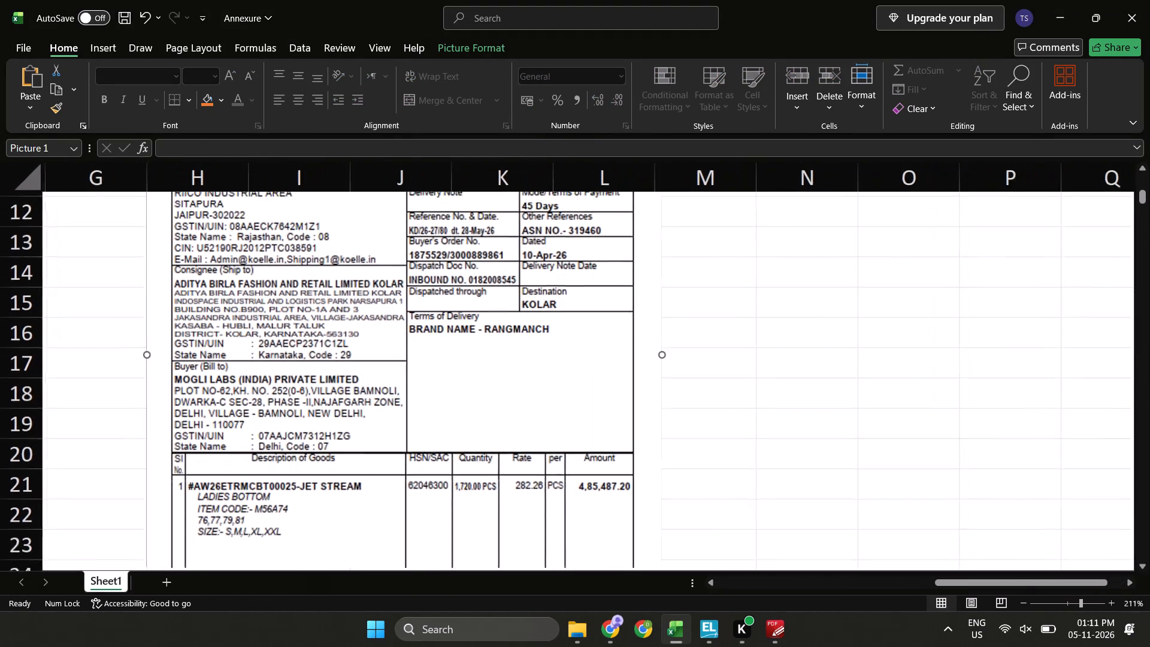
{"action": "scroll", "coordinate": [630, 312], "scroll_direction": "up", "scroll_amount": 1}
{"action": "scroll", "coordinate": [630, 312], "scroll_direction": "right", "scroll_amount": 1}
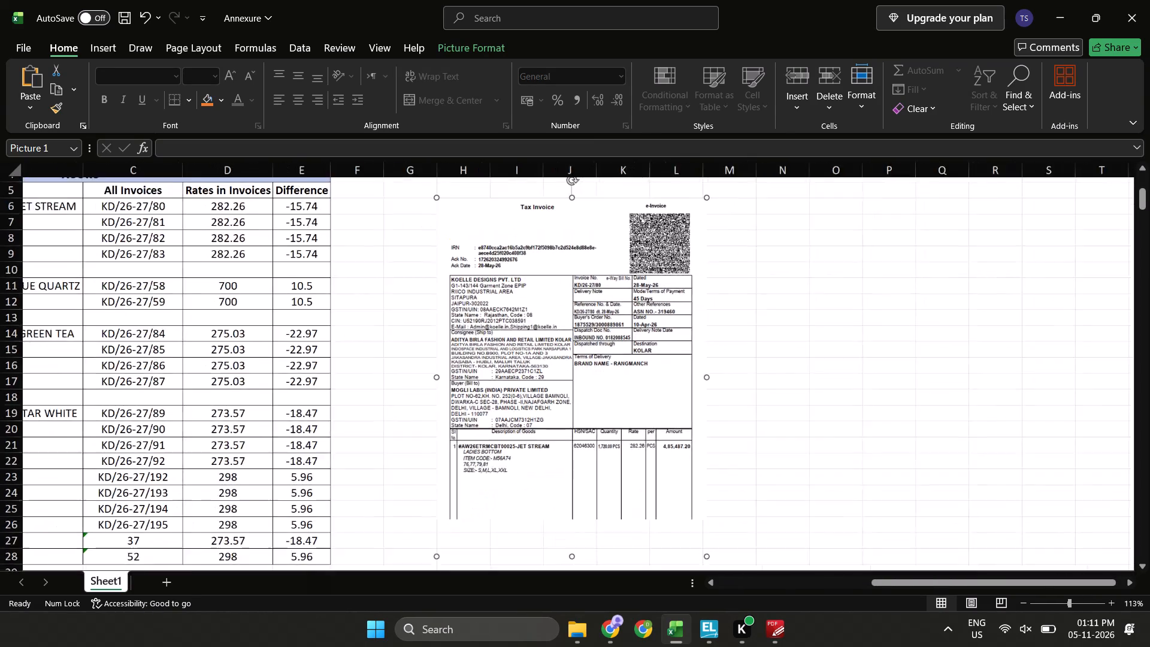
{"action": "scroll", "coordinate": [630, 312], "scroll_direction": "right", "scroll_amount": 2}
{"action": "scroll", "coordinate": [630, 312], "scroll_direction": "up", "scroll_amount": 1}
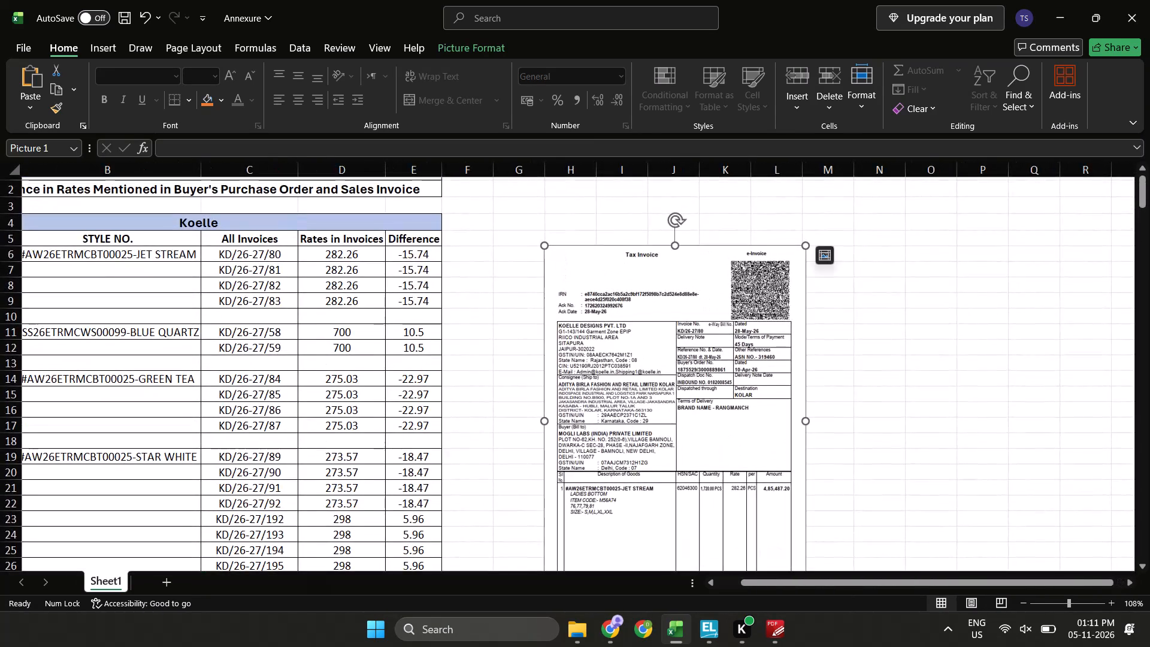
{"action": "left_click", "coordinate": [594, 219]}
{"action": "key", "text": "Down"}
{"action": "key", "text": "Right"}
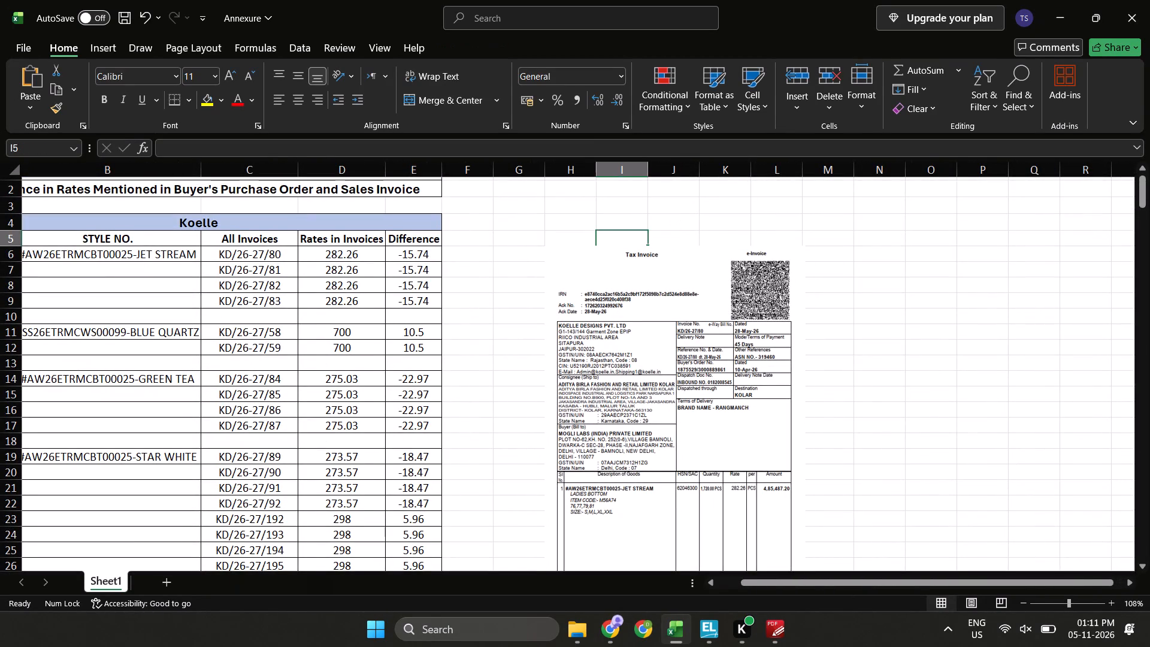
Nudge the invoice picture slightly down and inward from the edge of column H, leaving row 5 clear above it.
{"action": "left_click", "coordinate": [663, 261]}
{"action": "key", "text": "Down"}
{"action": "key", "text": "Down"}
{"action": "key", "text": "Down"}
{"action": "key", "text": "Down"}
{"action": "key", "text": "Down"}
{"action": "key", "text": "Down"}
{"action": "key", "text": "Right"}
{"action": "key", "text": "Up"}
{"action": "key", "text": "Left"}
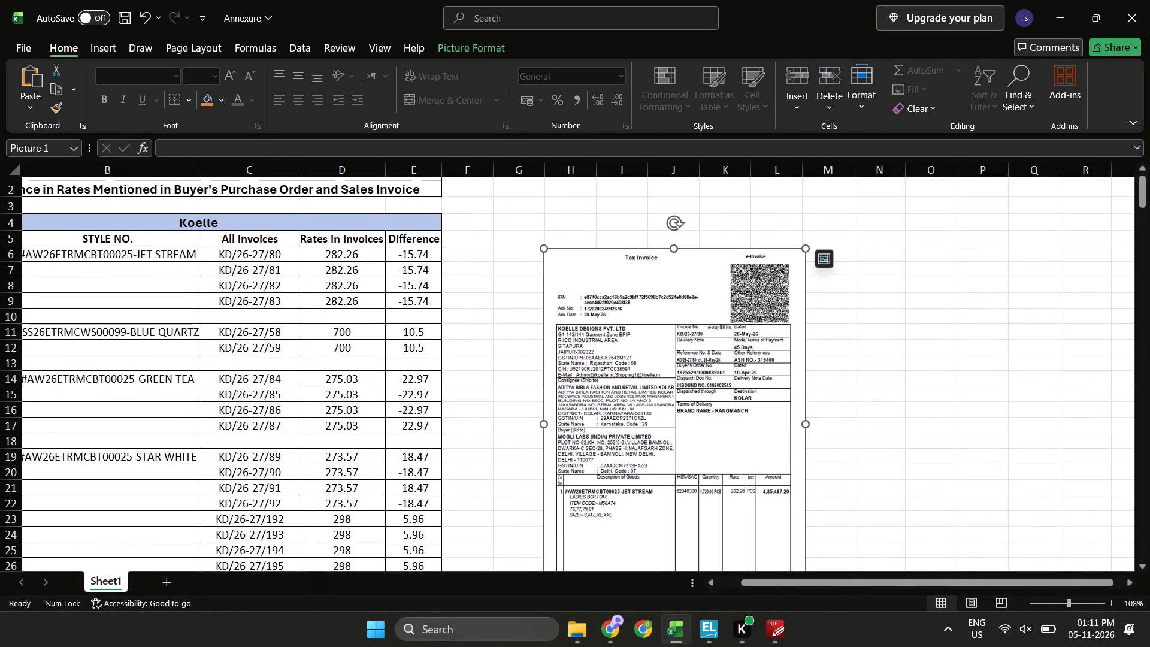
{"action": "key", "text": "Down"}
{"action": "key", "text": "Right"}
{"action": "key", "text": "Down"}
{"action": "key", "text": "Right"}
{"action": "key", "text": "Down"}
{"action": "key", "text": "Right"}
{"action": "key", "text": "Down"}
{"action": "key", "text": "Right"}
{"action": "key", "text": "Up"}
{"action": "key", "text": "Right"}
{"action": "key", "text": "Right"}
{"action": "key", "text": "Right"}
{"action": "key", "text": "Left"}
{"action": "key", "text": "Right"}
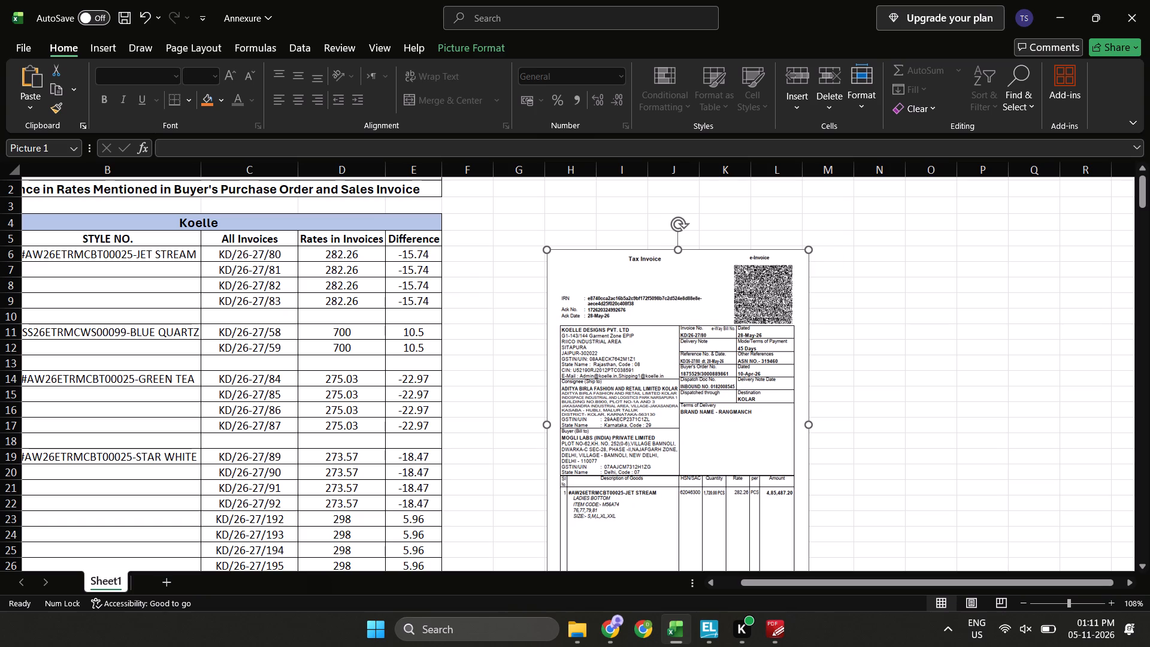
{"action": "key", "text": "Up"}
{"action": "key", "text": "Left"}
{"action": "key", "text": "Right"}
{"action": "key", "text": "Escape"}
Label the invoice picture with its invoice number by entering the formula =C6 in cell H5.
{"action": "left_click", "coordinate": [573, 229]}
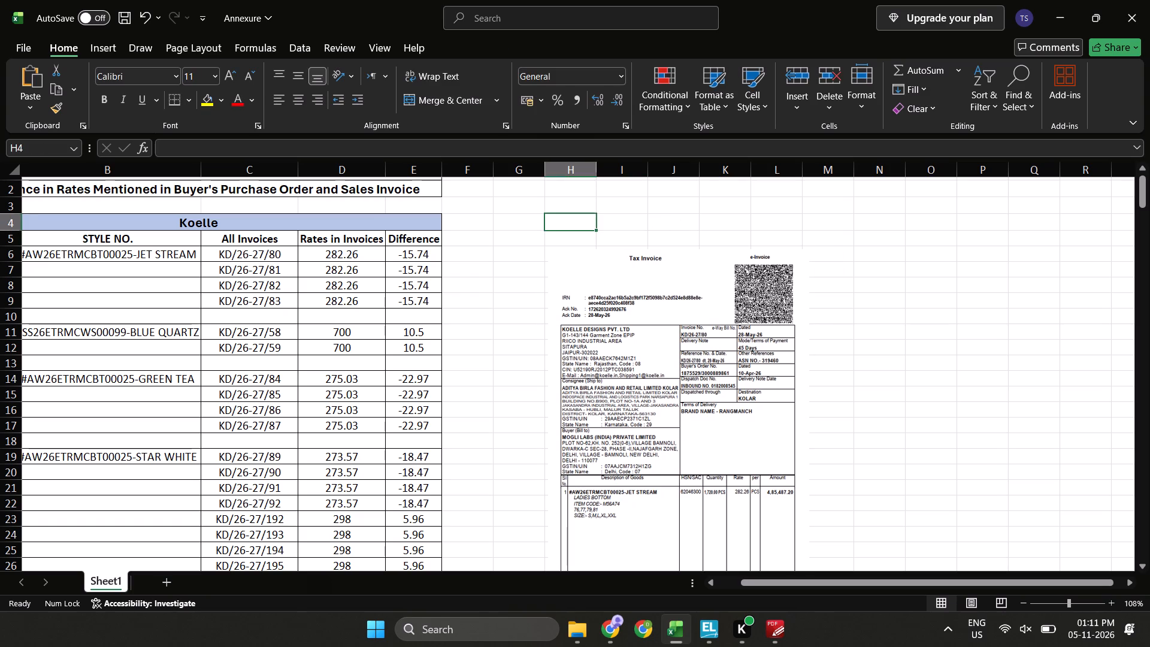
{"action": "key", "text": "Down"}
{"action": "key", "text": "equal"}
{"action": "key", "text": "Left"}
{"action": "key", "text": "Down"}
{"action": "key", "text": "Left"}
{"action": "key", "text": "Left"}
{"action": "key", "text": "Left"}
{"action": "key", "text": "Left"}
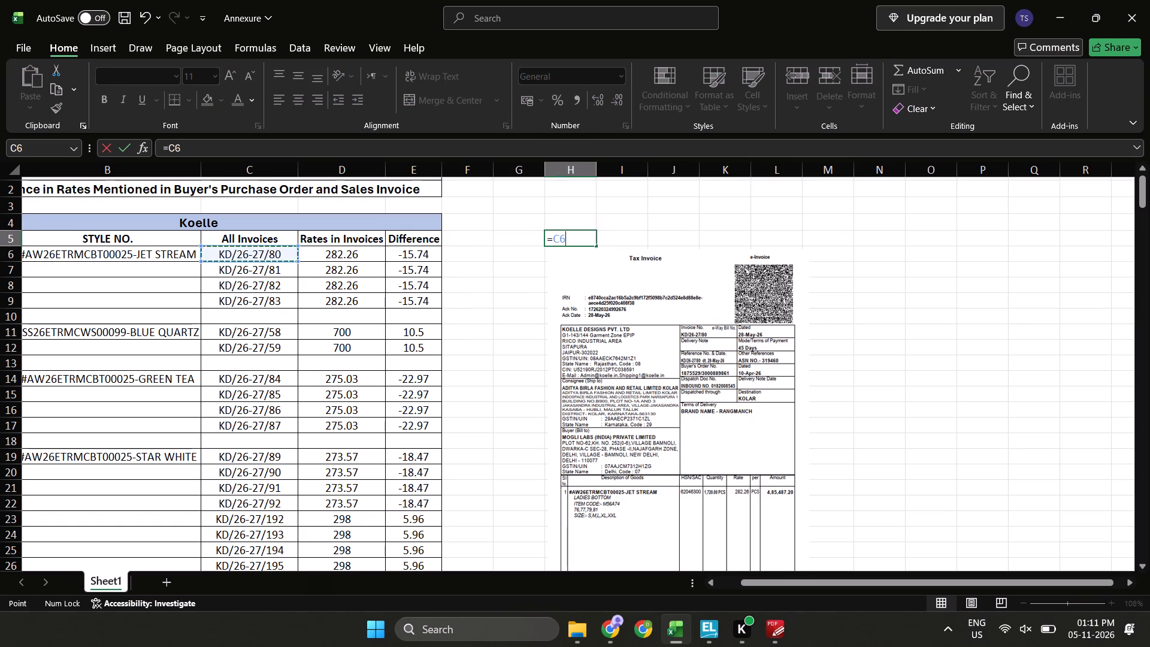
{"action": "key", "text": "Return"}
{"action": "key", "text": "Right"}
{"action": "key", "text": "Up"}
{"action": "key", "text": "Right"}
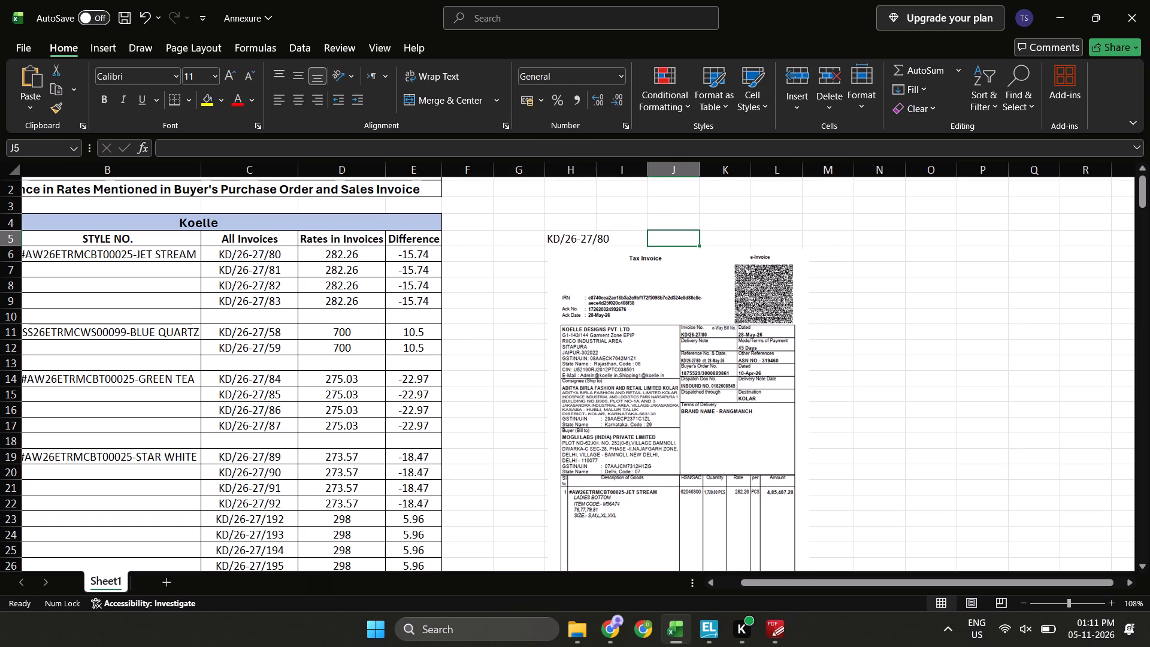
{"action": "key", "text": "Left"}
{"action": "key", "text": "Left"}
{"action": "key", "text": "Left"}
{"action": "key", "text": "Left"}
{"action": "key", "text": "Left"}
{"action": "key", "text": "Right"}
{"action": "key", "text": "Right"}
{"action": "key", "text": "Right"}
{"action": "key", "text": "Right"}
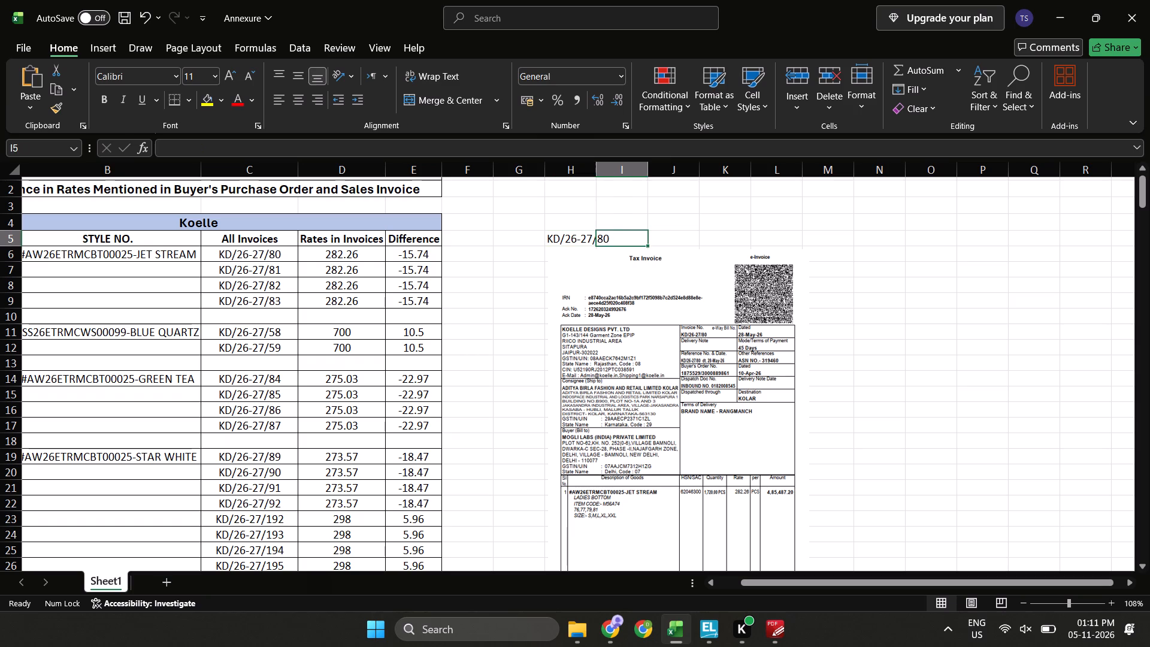
Label the place for the second invoice picture by entering the formula =C7 in cell O5.
{"action": "key", "text": "Right"}
{"action": "key", "text": "Right"}
{"action": "key", "text": "Right"}
{"action": "key", "text": "Right"}
{"action": "key", "text": "Right"}
{"action": "key", "text": "Right"}
{"action": "key", "text": "Left"}
{"action": "key", "text": "Right"}
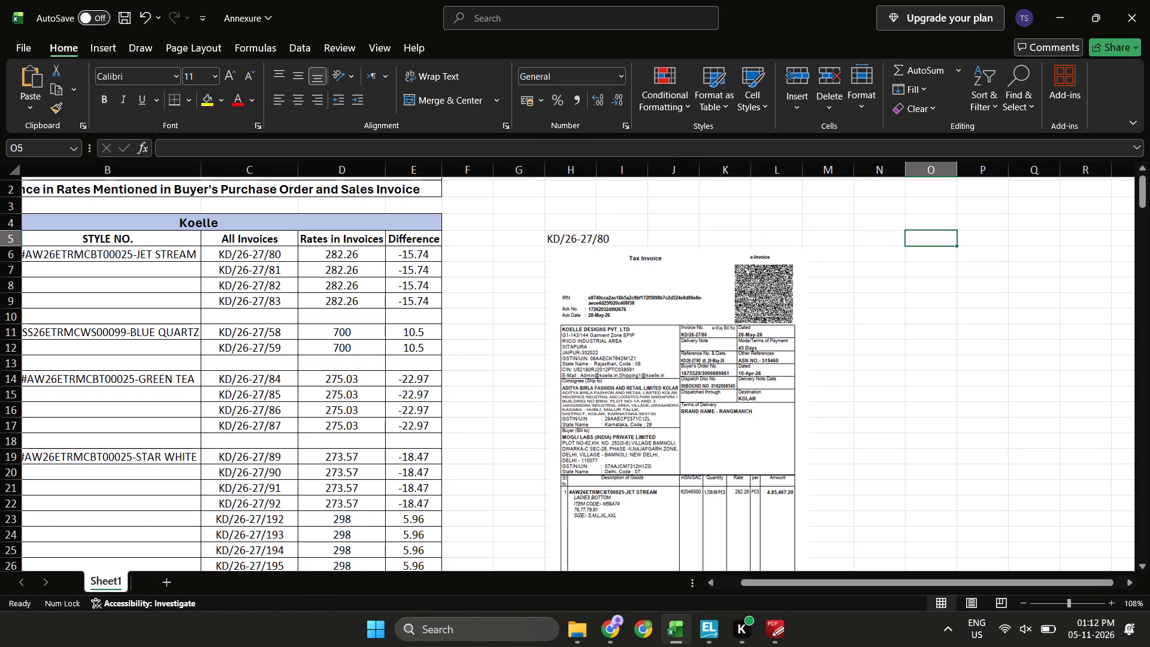
{"action": "key", "text": "equal"}
{"action": "key", "text": "Left"}
{"action": "key", "text": "Left"}
{"action": "key", "text": "Left"}
{"action": "key", "text": "ctrl+Left"}
{"action": "key", "text": "ctrl+Left"}
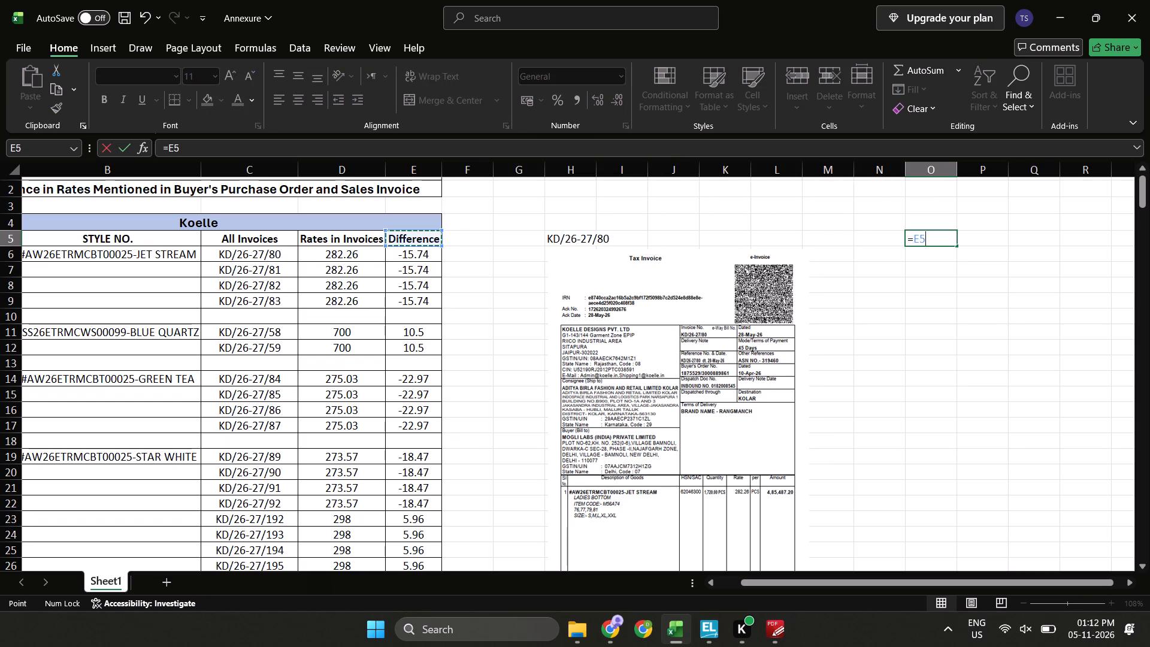
{"action": "key", "text": "Left"}
{"action": "key", "text": "Left"}
{"action": "key", "text": "Right"}
{"action": "key", "text": "Down"}
{"action": "key", "text": "Down"}
{"action": "key", "text": "Left"}
{"action": "key", "text": "Return"}
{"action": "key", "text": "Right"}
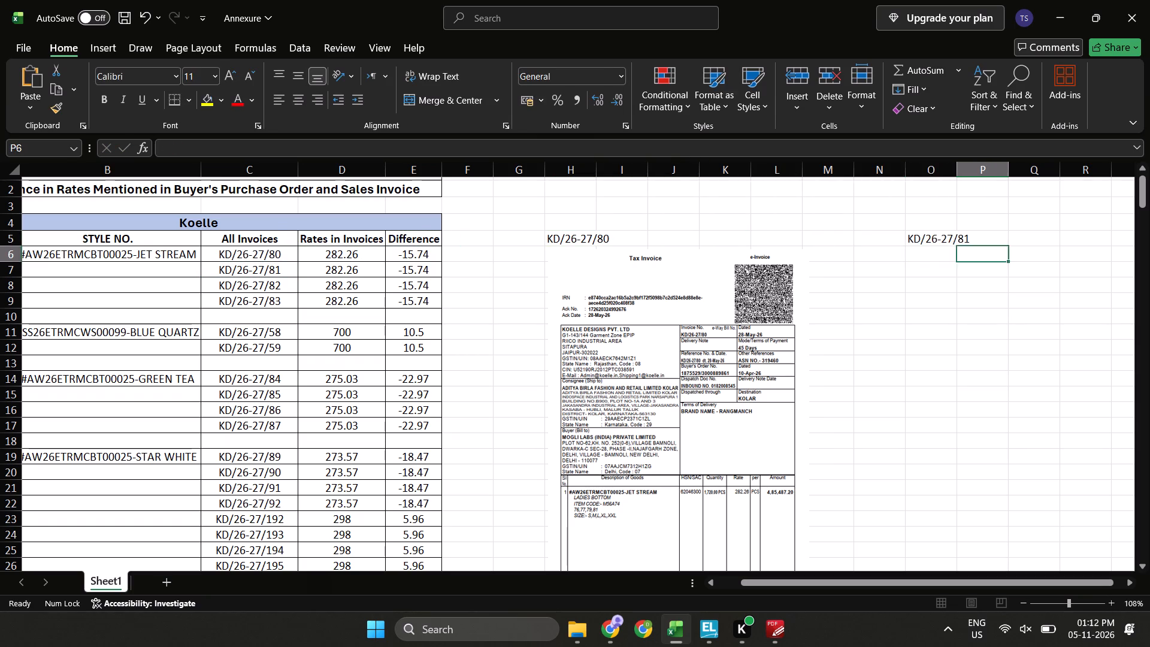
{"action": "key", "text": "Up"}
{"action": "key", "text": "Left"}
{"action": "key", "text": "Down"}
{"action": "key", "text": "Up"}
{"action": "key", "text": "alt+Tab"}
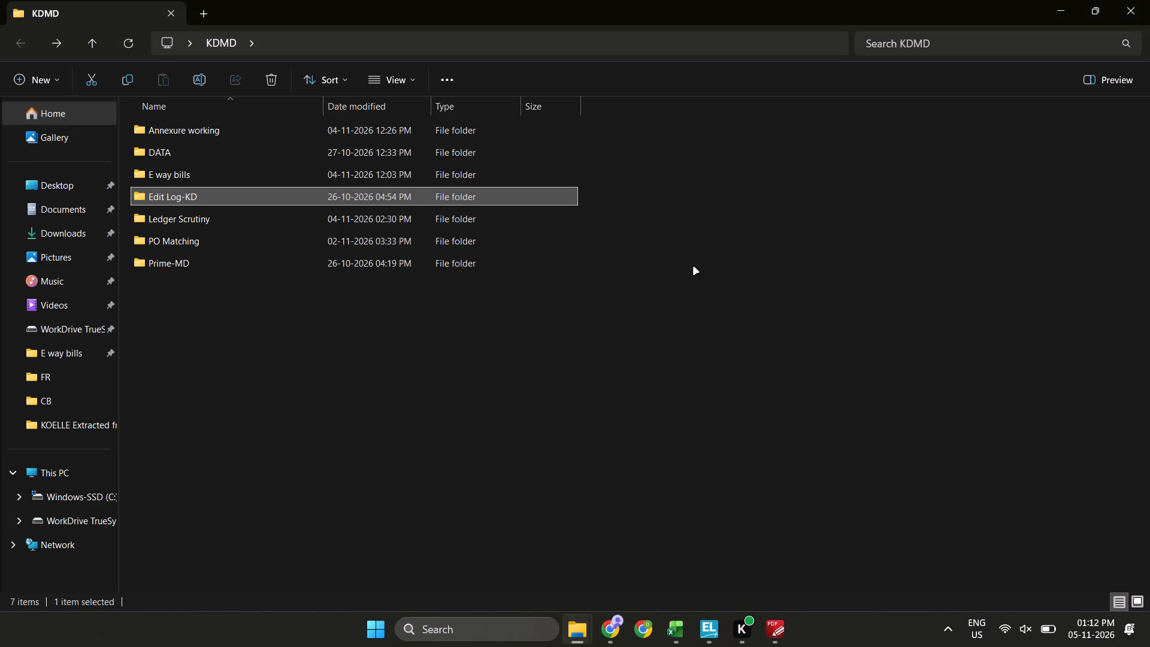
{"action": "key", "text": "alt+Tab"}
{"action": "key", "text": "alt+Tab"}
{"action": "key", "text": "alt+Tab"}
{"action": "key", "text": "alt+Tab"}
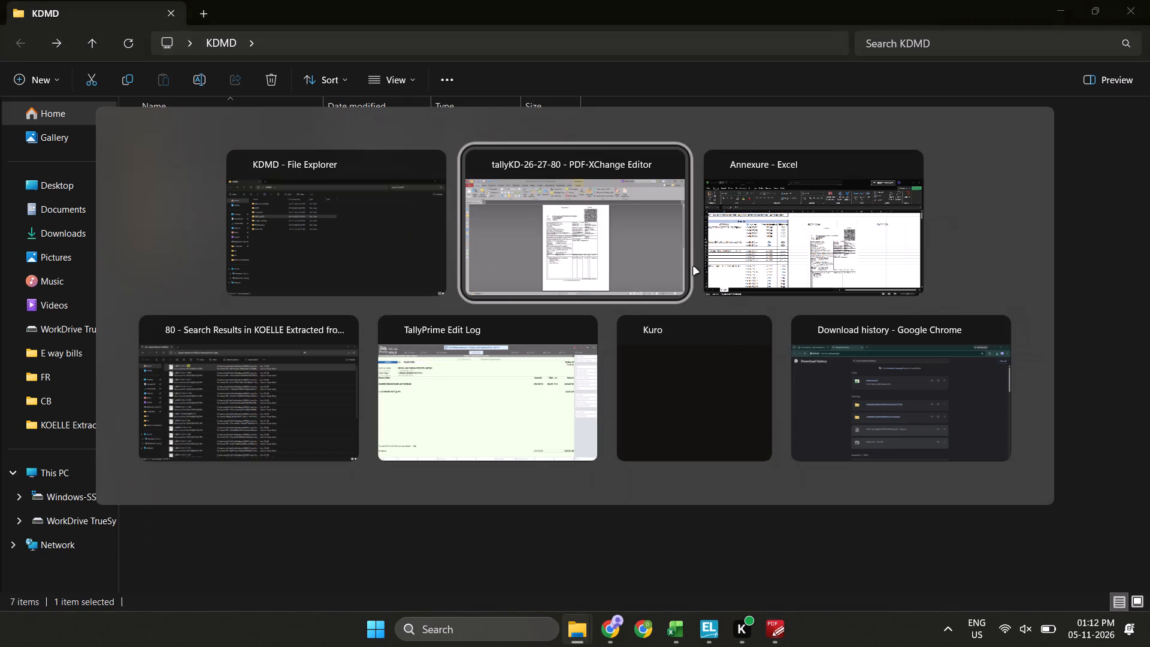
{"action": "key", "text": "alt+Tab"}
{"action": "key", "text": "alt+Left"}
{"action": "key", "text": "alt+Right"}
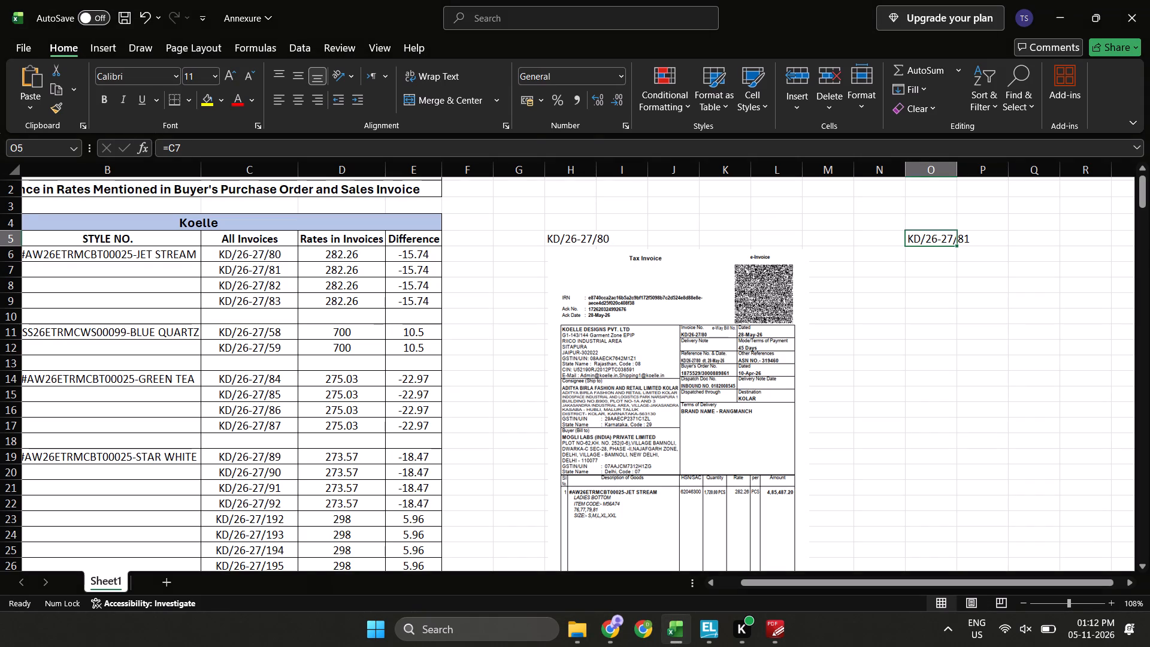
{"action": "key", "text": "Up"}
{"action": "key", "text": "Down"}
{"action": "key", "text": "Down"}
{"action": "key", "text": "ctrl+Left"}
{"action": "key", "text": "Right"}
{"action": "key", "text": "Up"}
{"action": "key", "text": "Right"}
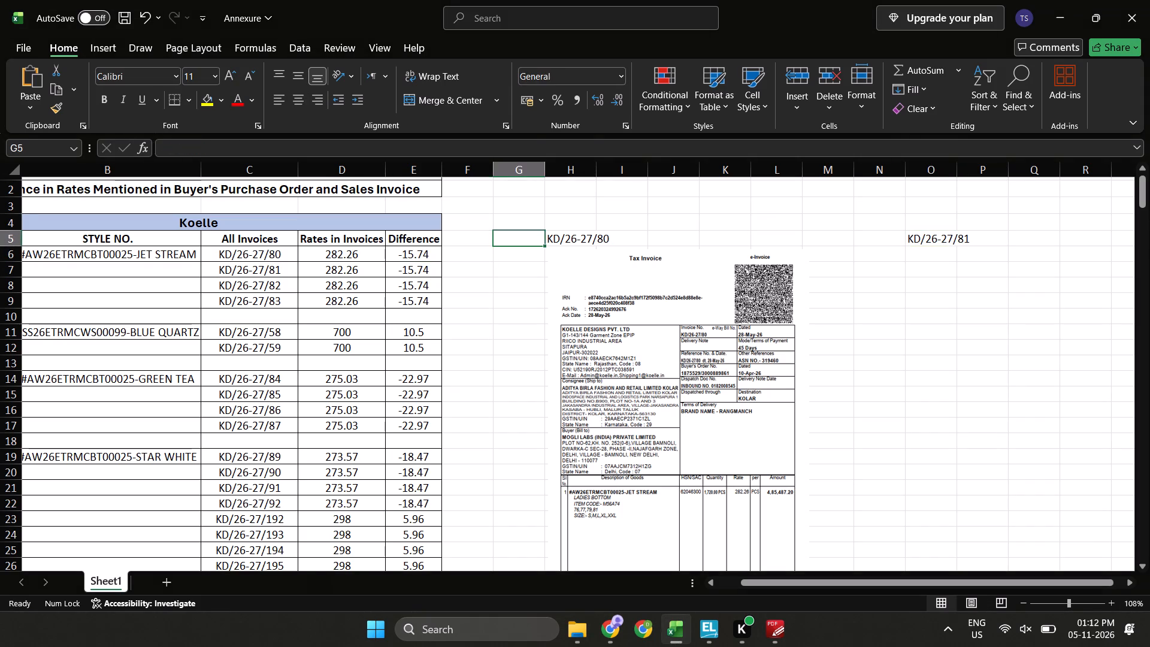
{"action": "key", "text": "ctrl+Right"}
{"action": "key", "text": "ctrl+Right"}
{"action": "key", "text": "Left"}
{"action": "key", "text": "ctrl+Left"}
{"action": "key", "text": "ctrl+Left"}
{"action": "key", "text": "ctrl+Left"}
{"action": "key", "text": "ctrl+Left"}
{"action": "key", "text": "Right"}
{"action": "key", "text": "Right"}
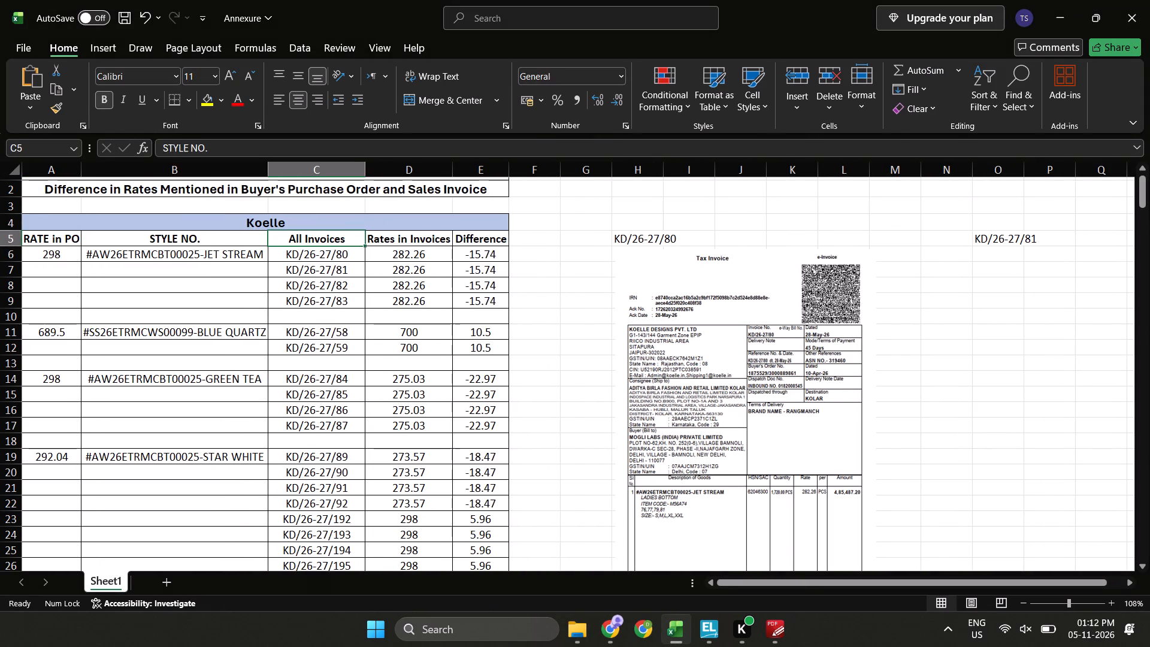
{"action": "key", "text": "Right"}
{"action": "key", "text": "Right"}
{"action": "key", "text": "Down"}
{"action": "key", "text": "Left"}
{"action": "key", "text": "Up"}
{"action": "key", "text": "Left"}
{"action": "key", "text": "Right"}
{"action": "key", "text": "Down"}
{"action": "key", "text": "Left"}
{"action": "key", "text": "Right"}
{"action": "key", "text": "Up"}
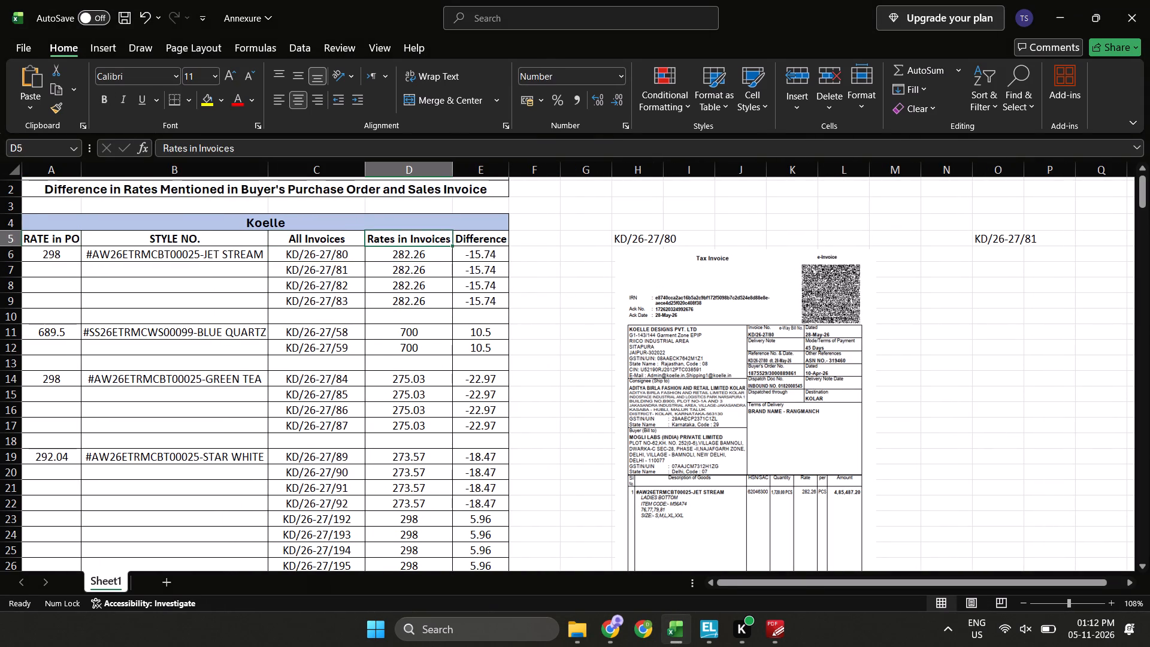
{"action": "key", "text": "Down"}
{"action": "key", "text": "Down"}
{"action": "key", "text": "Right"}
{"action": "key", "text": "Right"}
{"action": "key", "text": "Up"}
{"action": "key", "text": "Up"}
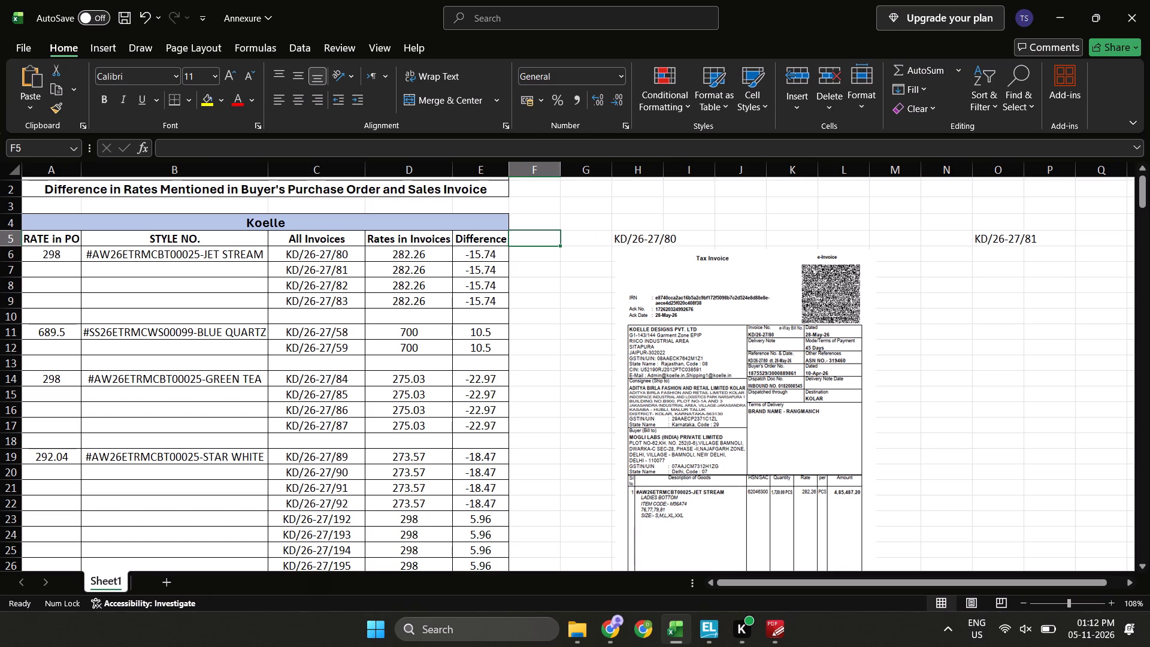
Delete the empty column N between the first invoice picture and the KD/26-27/81 label.
{"action": "key", "text": "Right"}
{"action": "key", "text": "Right"}
{"action": "key", "text": "Right"}
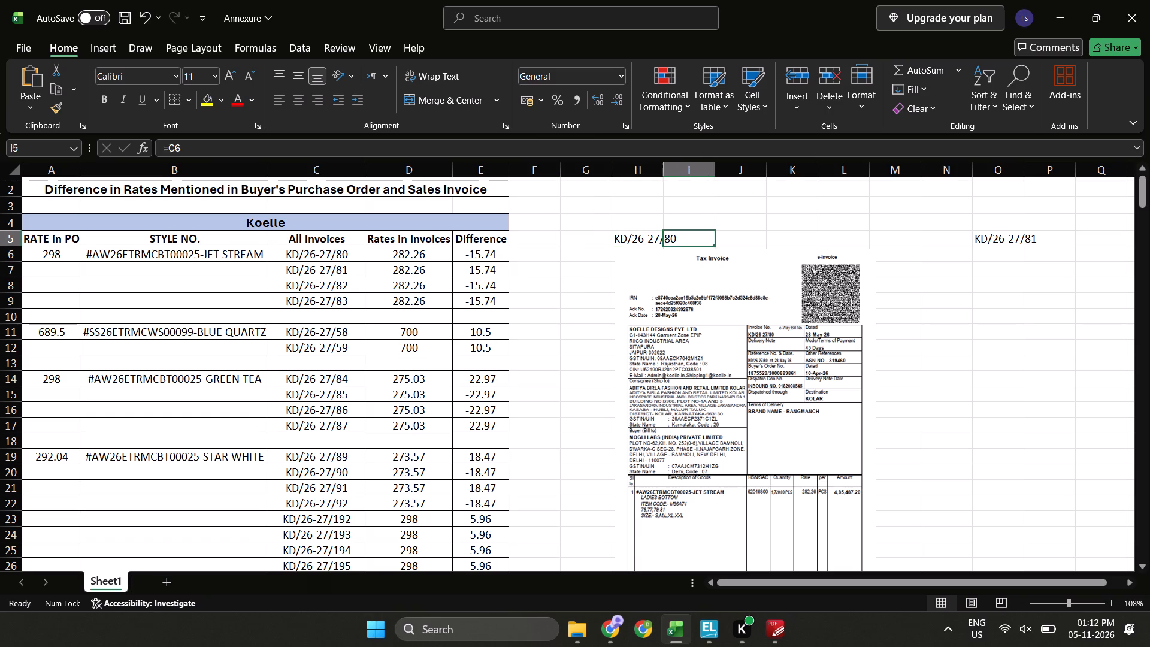
{"action": "key", "text": "Right"}
{"action": "key", "text": "Right"}
{"action": "key", "text": "Right"}
{"action": "key", "text": "Right"}
{"action": "key", "text": "Right"}
{"action": "key", "text": "Right"}
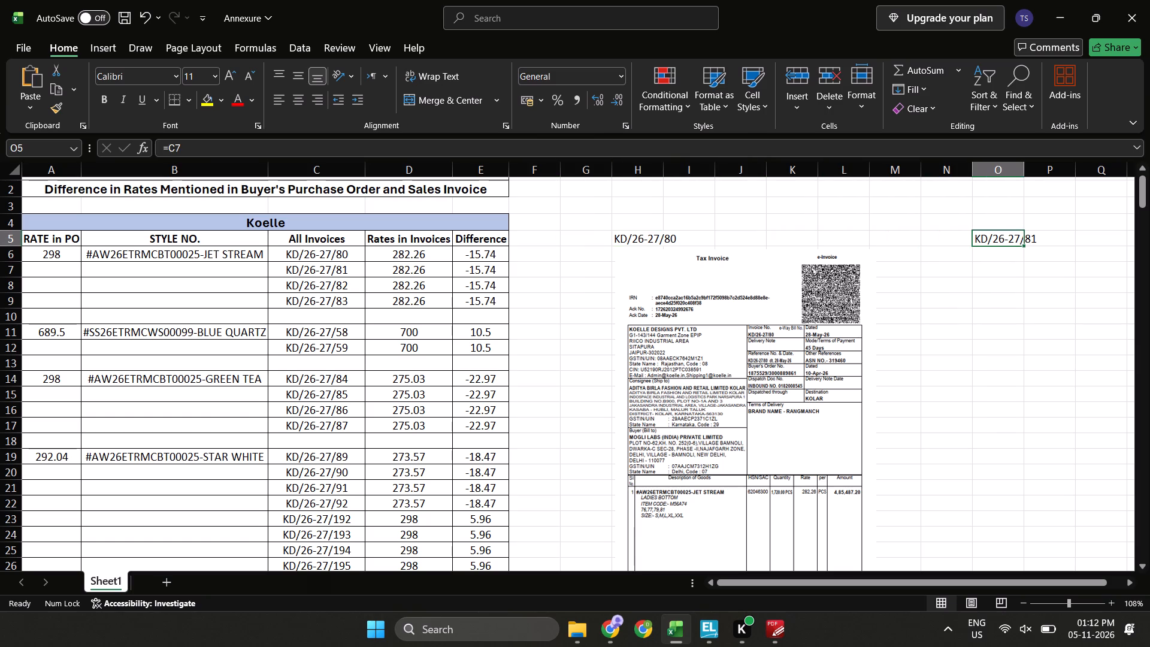
{"action": "key", "text": "Left"}
{"action": "key", "text": "ctrl+space"}
{"action": "key", "text": "ctrl+minus"}
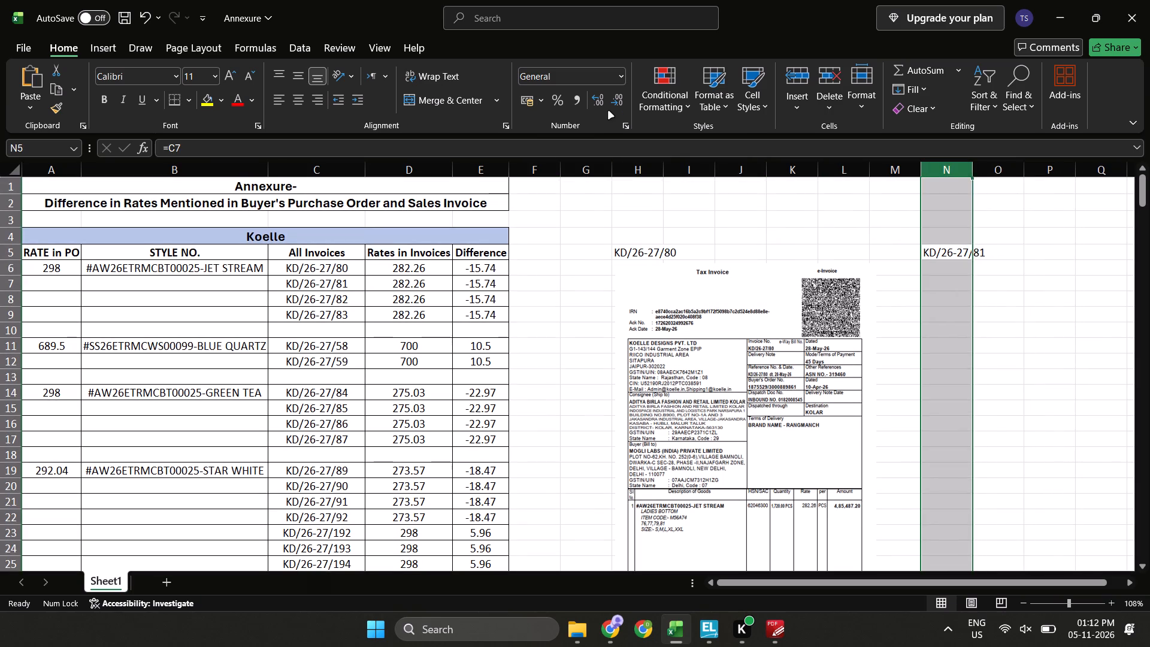
Copy the invoice number KD/26-27/81 from cell N5.
{"action": "key", "text": "Right"}
{"action": "key", "text": "Down"}
{"action": "key", "text": "Left"}
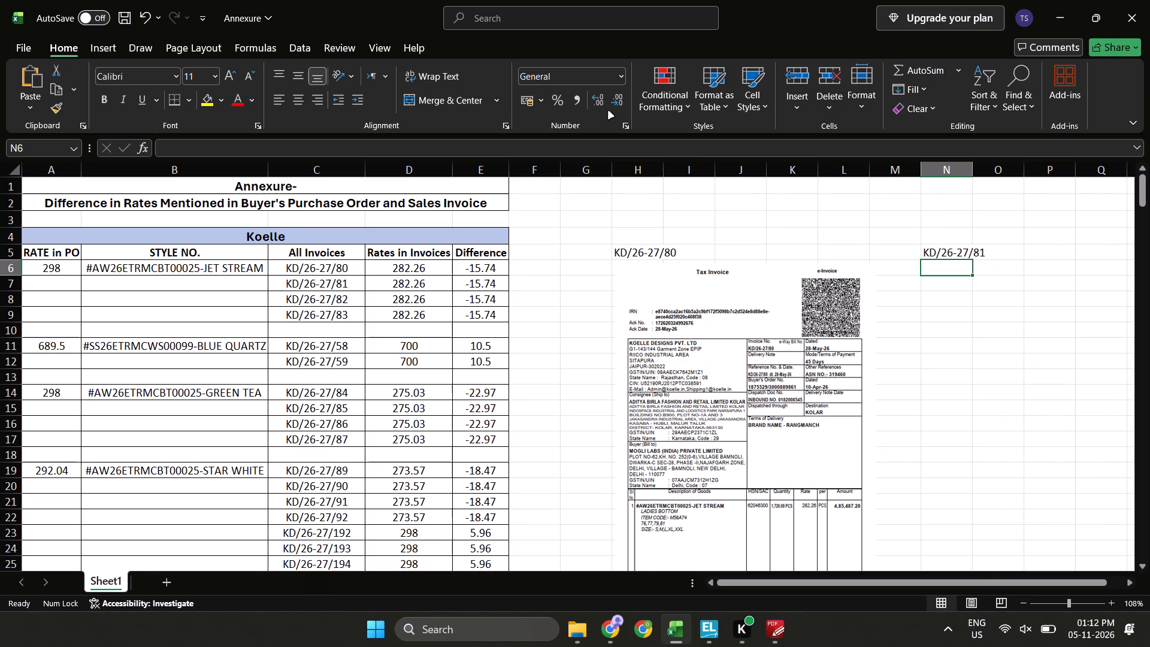
{"action": "key", "text": "Down"}
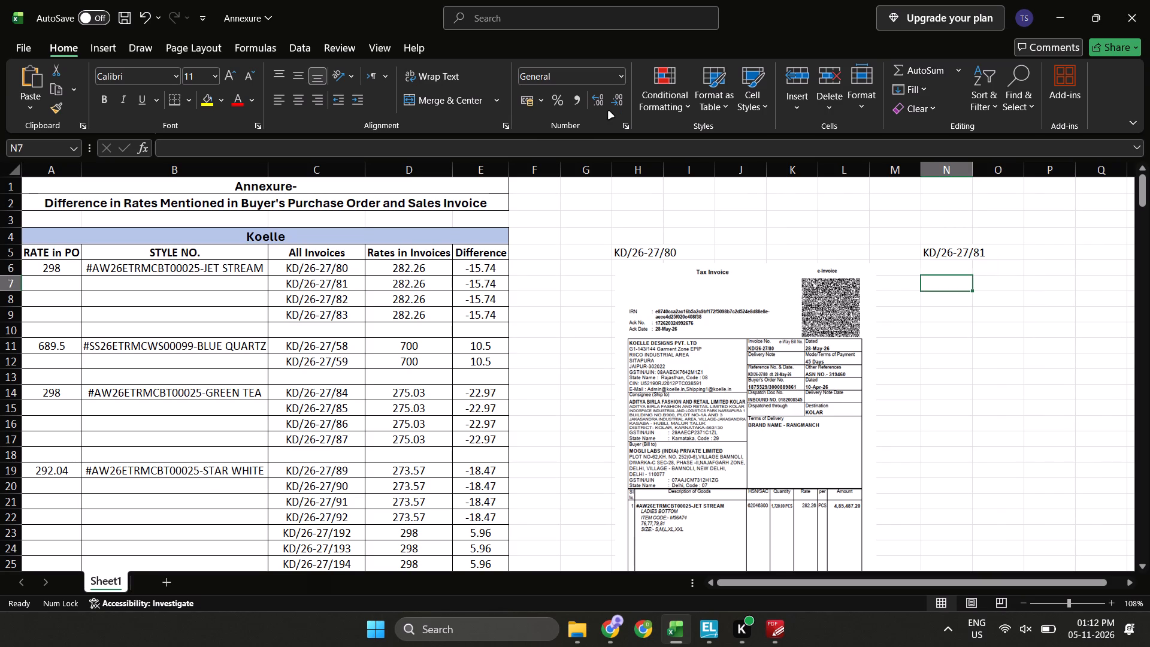
{"action": "key", "text": "Up"}
{"action": "key", "text": "Up"}
{"action": "key", "text": "ctrl+c"}
Switch to TallyPrime and quit the open sales voucher, going back to the ledger vouchers list.
{"action": "key", "text": "alt+Tab"}
{"action": "key", "text": "alt+Tab"}
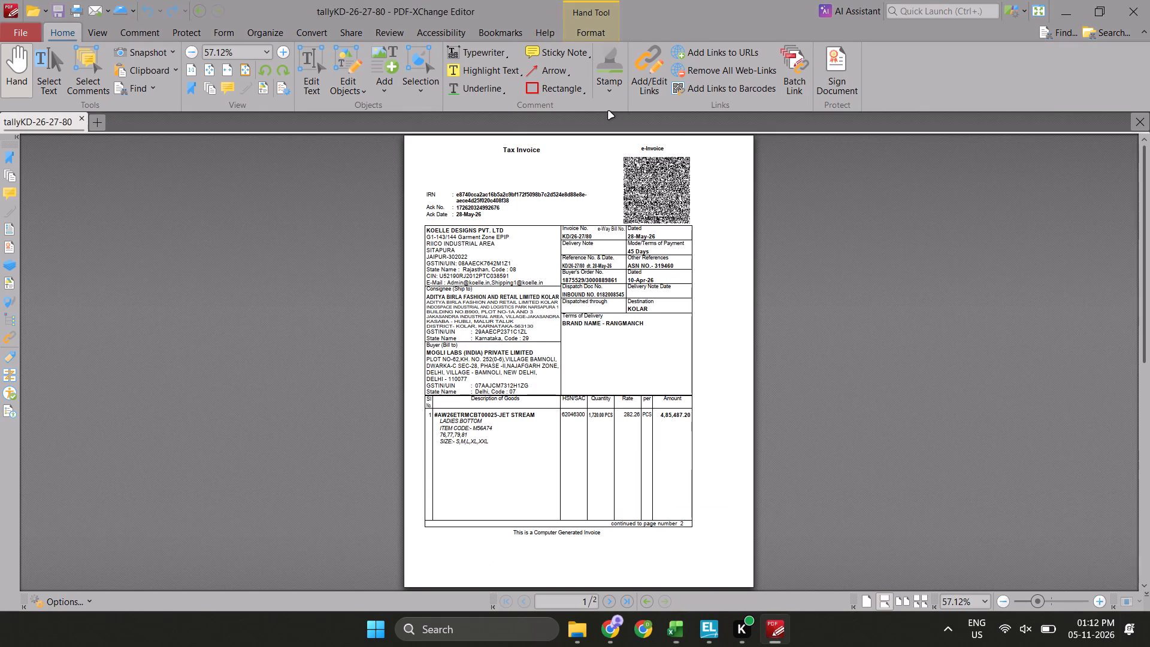
{"action": "key", "text": "alt+Tab"}
{"action": "key", "text": "alt+Tab"}
{"action": "key", "text": "alt+Left"}
{"action": "key", "text": "alt+Down"}
{"action": "key", "text": "Escape"}
{"action": "key", "text": "Escape"}
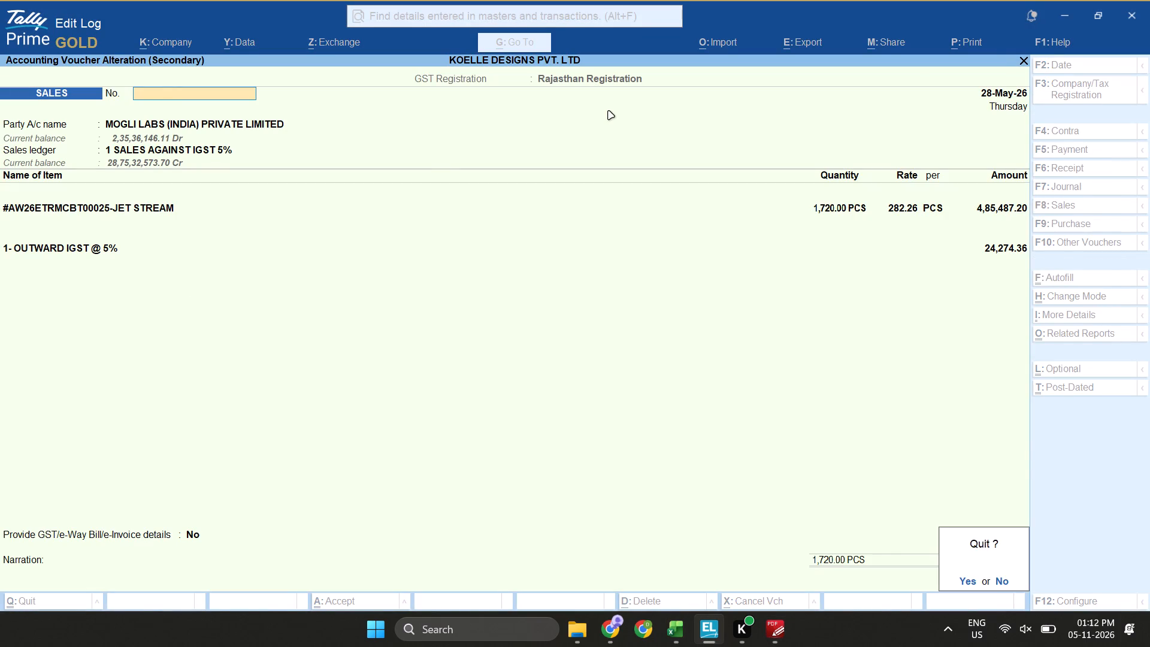
{"action": "key", "text": "Escape"}
Filter the ledger vouchers by the copied invoice number KD/26-27/81 and open its sales voucher.
{"action": "key", "text": "ctrl+f"}
{"action": "key", "text": "ctrl+v"}
{"action": "key", "text": "Return"}
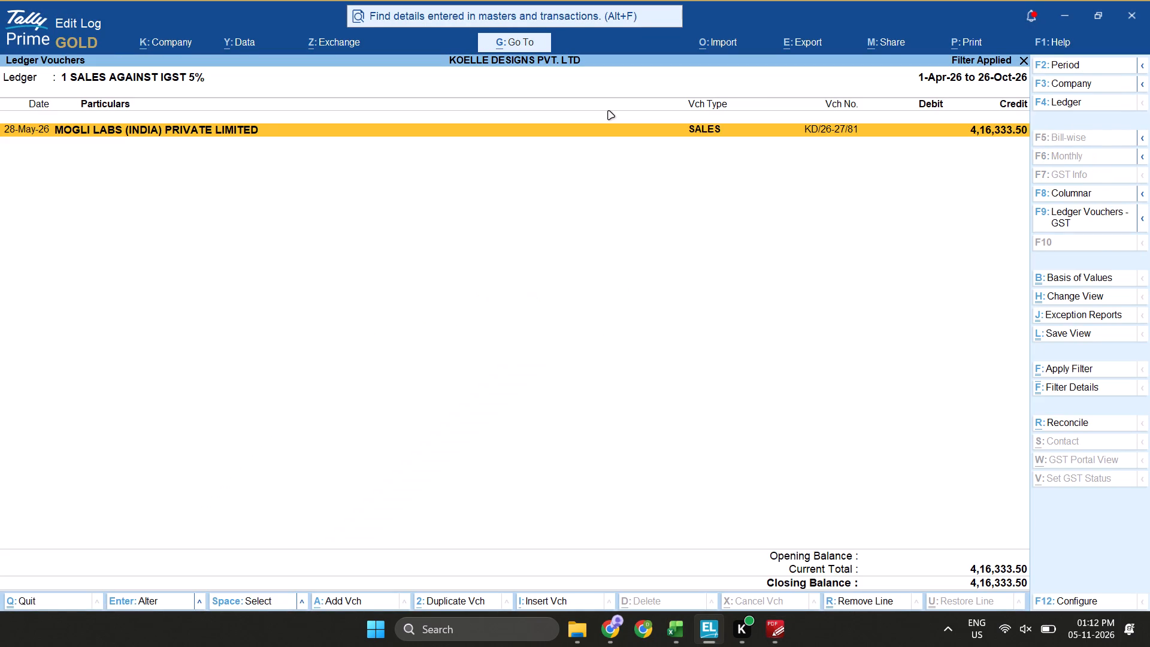
{"action": "key", "text": "Return"}
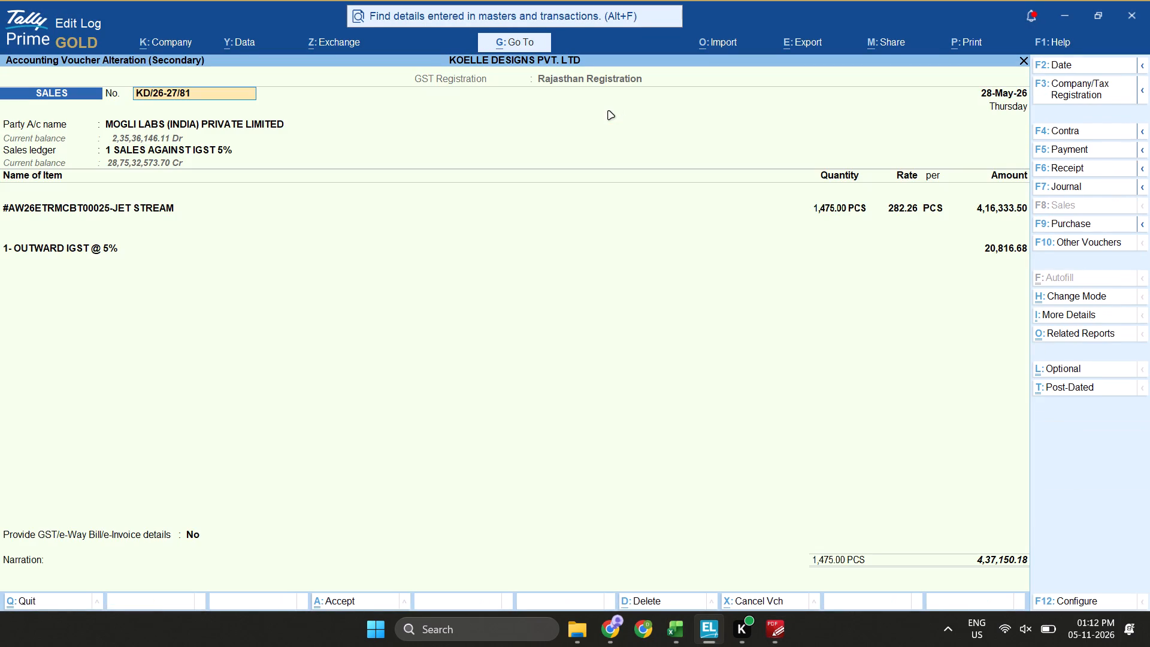
Print the sales voucher to a PDF named tallyKD-26-27-81 in the KOELLE Extracted from Tally folder.
{"action": "key", "text": "ctrl+p"}
{"action": "key", "text": "p"}
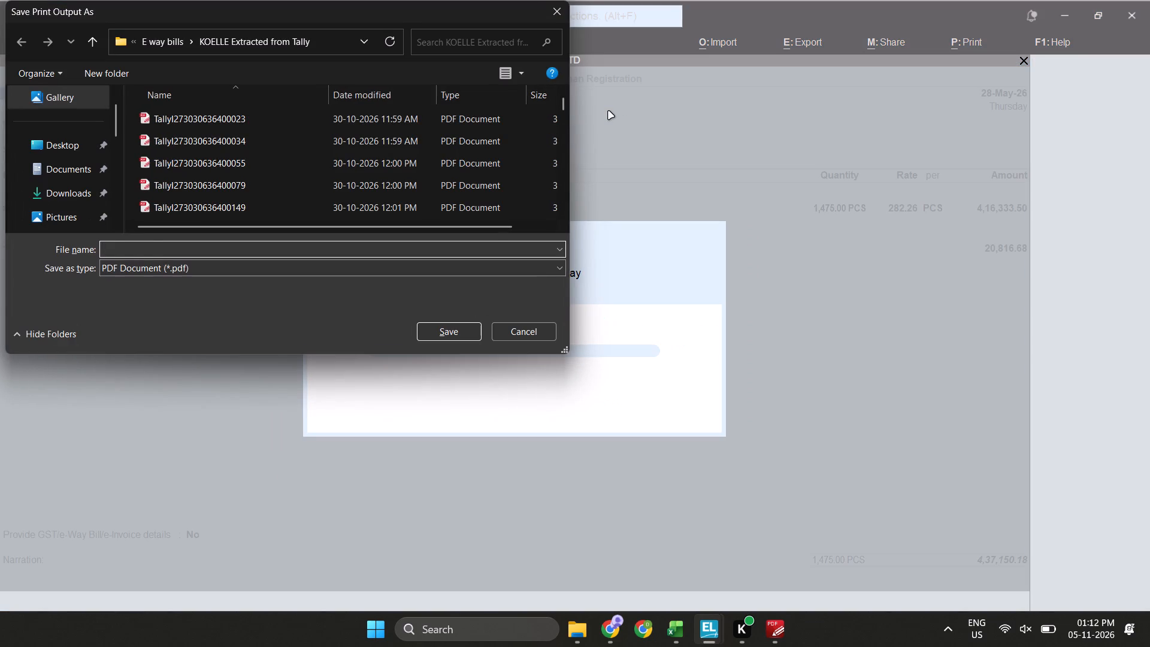
{"action": "key", "text": "ctrl+v"}
{"action": "key", "text": "Home"}
{"action": "type", "text": "tally"}
{"action": "key", "text": "Right"}
{"action": "key", "text": "shift+Left"}
{"action": "key", "text": "Right"}
{"action": "key", "text": "Right"}
{"action": "key", "text": "shift+Right"}
{"action": "key", "text": "minus"}
{"action": "key", "text": "Right"}
{"action": "key", "text": "Right"}
{"action": "key", "text": "Right"}
{"action": "key", "text": "Right"}
{"action": "key", "text": "Right"}
{"action": "key", "text": "shift+Right"}
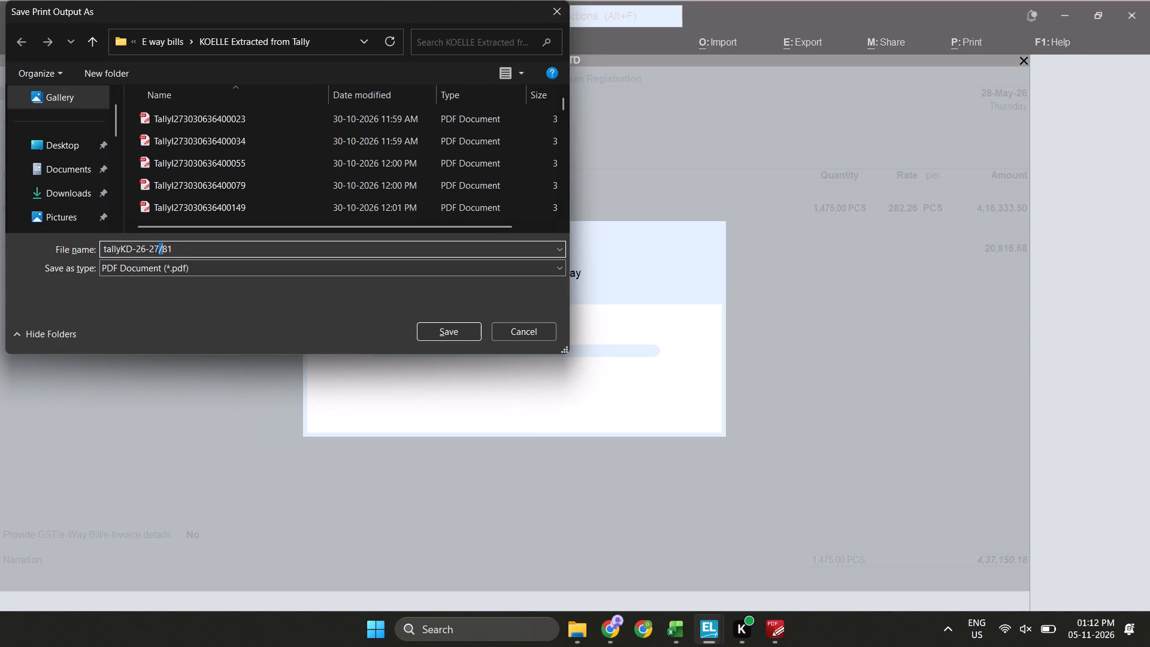
{"action": "key", "text": "minus"}
{"action": "key", "text": "Return"}
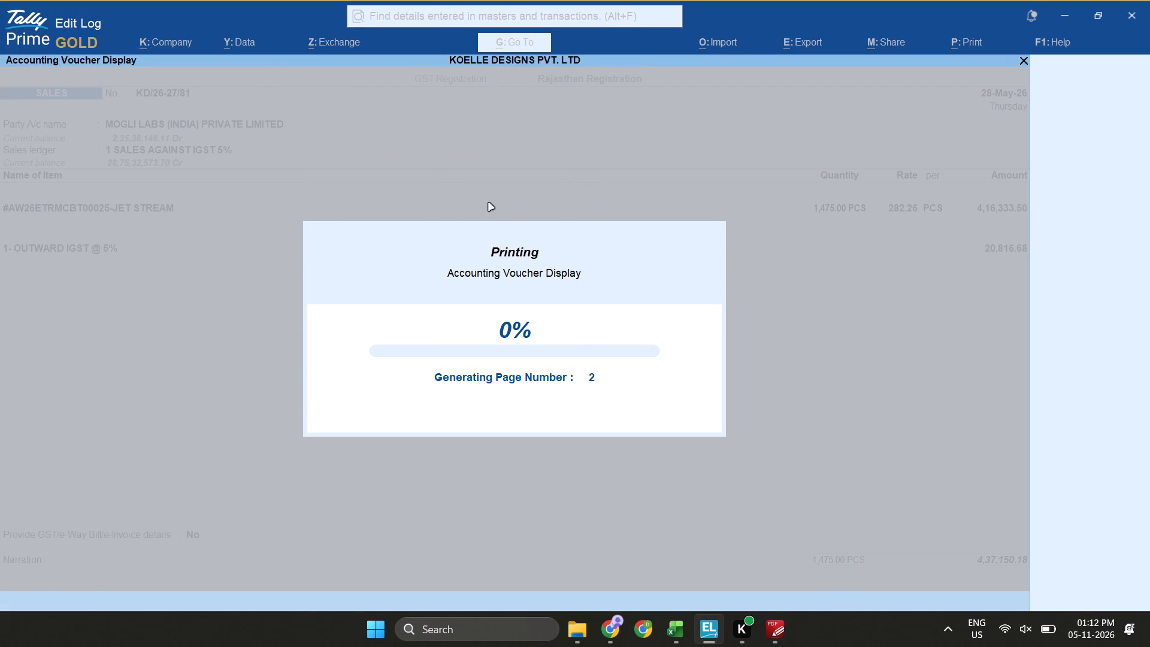
Switch to the File Explorer window showing the search results in the KOELLE Extracted from Tally folder.
{"action": "key", "text": "alt+Tab"}
{"action": "key", "text": "alt+Tab"}
{"action": "key", "text": "alt+Left"}
{"action": "key", "text": "alt+Right"}
{"action": "key", "text": "alt+Left"}
{"action": "key", "text": "alt+Right"}
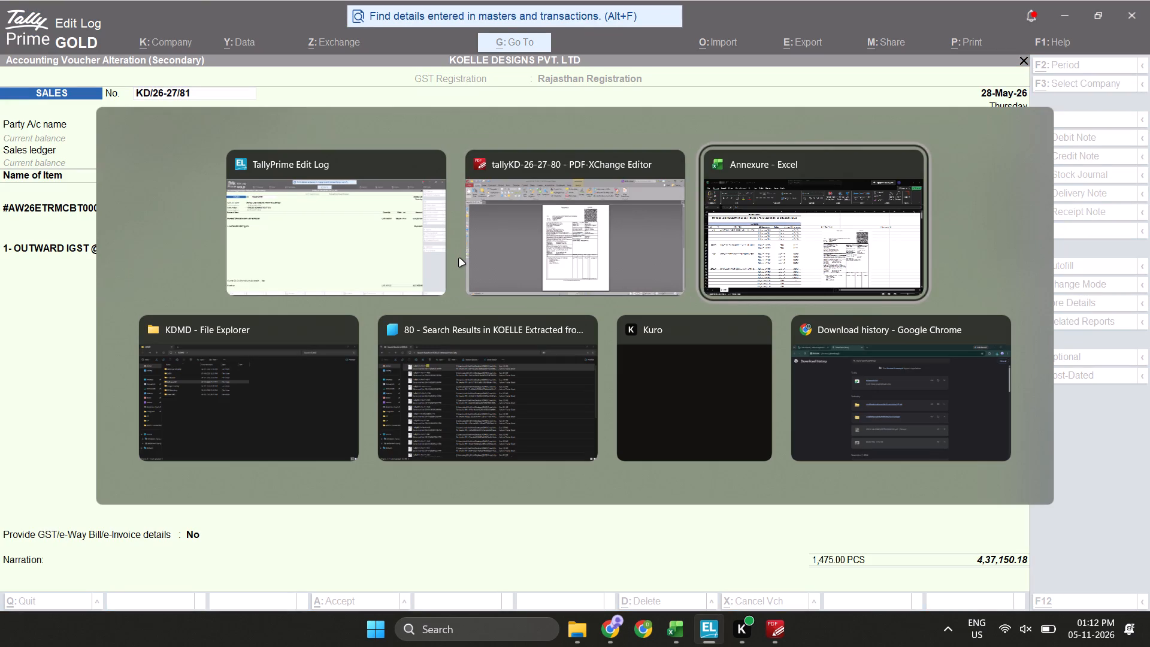
{"action": "key", "text": "alt+Up"}
{"action": "key", "text": "alt+Left"}
{"action": "key", "text": "alt+Down"}
{"action": "key", "text": "alt+Left"}
{"action": "key", "text": "alt+Right"}
{"action": "key", "text": "alt+Down"}
{"action": "key", "text": "alt+Left"}
{"action": "key", "text": "alt+Right"}
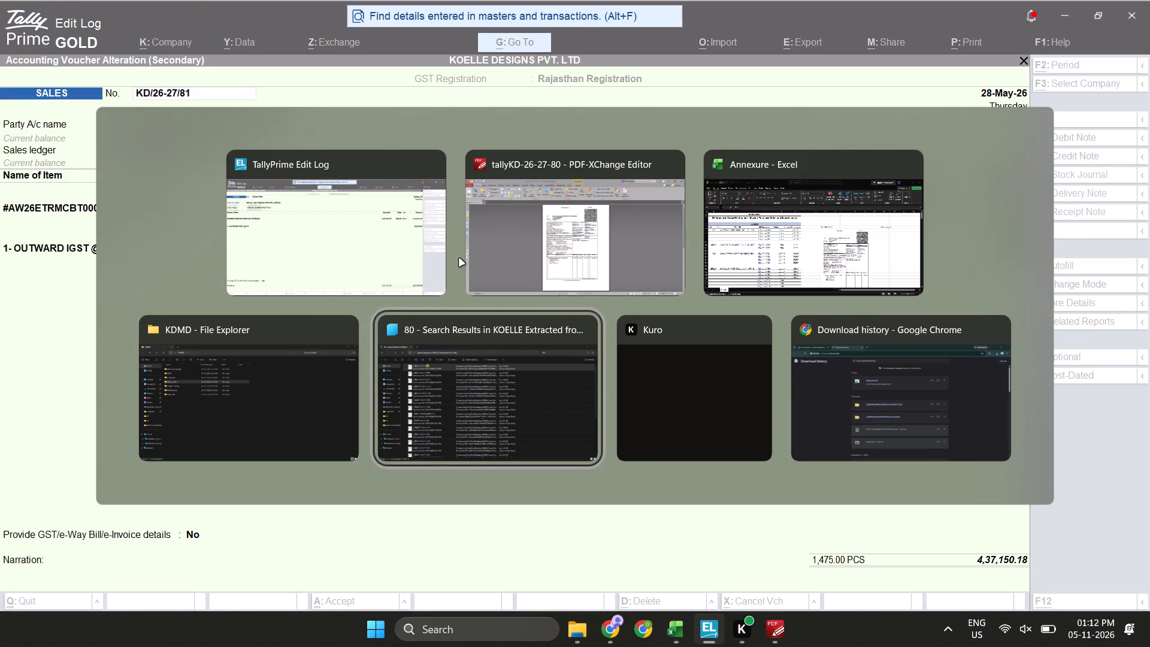
{"action": "key", "text": "alt+Tab"}
{"action": "key", "text": "alt+Tab"}
Search the folder for KD/26-27/81 and open the tallyKD-26-27-81 PDF.
{"action": "left_click", "coordinate": [900, 37]}
{"action": "key", "text": "ctrl+a"}
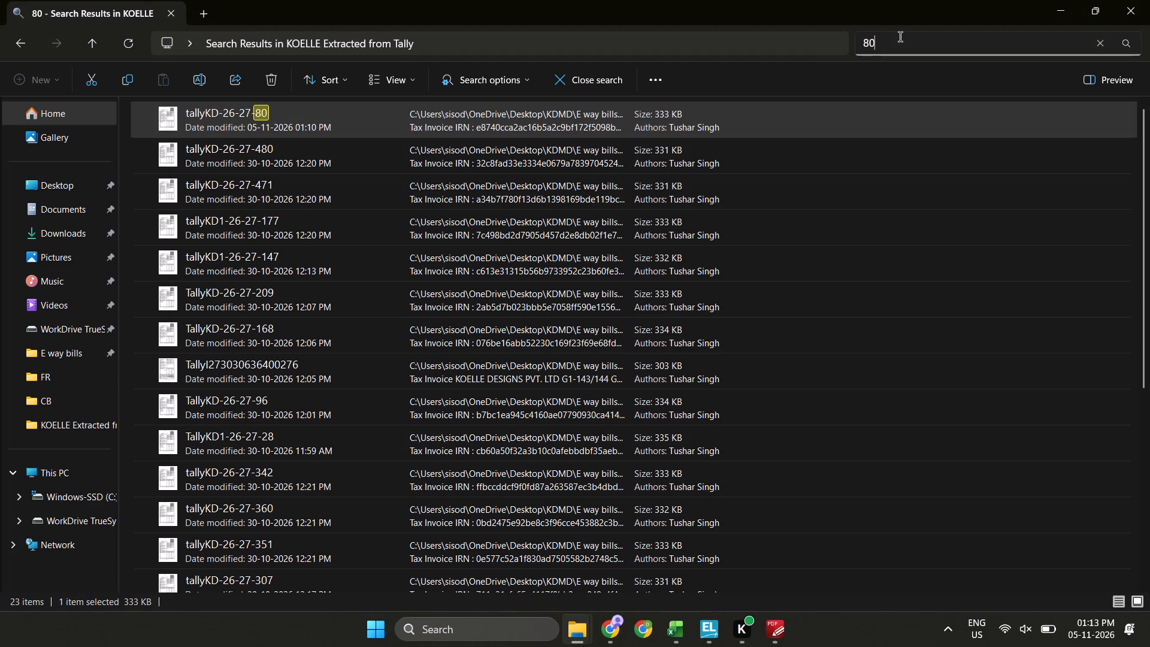
{"action": "key", "text": "ctrl+a"}
{"action": "key", "text": "ctrl+v"}
{"action": "key", "text": "ctrl+b"}
{"action": "key", "text": "Left"}
{"action": "key", "text": "Left"}
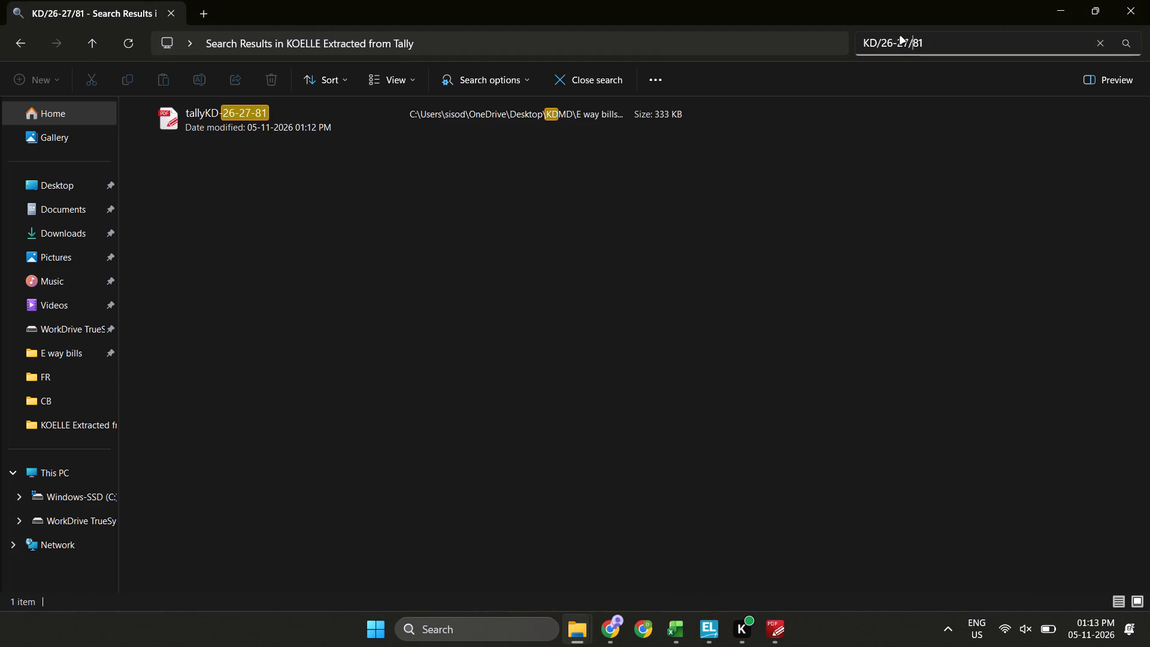
{"action": "key", "text": "shift+Left"}
{"action": "double_click", "coordinate": [543, 118]}
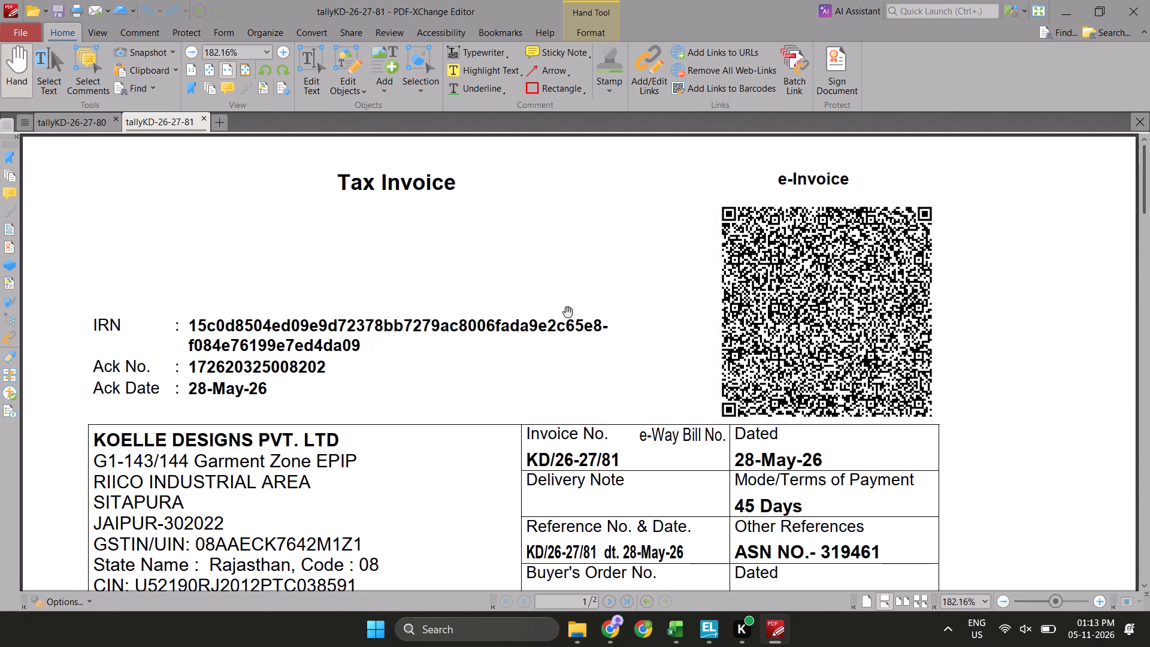
Capture a screenshot of the first page of the tallyKD-26-27-81 tax invoice.
{"action": "scroll", "coordinate": [380, 313], "scroll_direction": "down", "scroll_amount": 6, "text": "ctrl"}
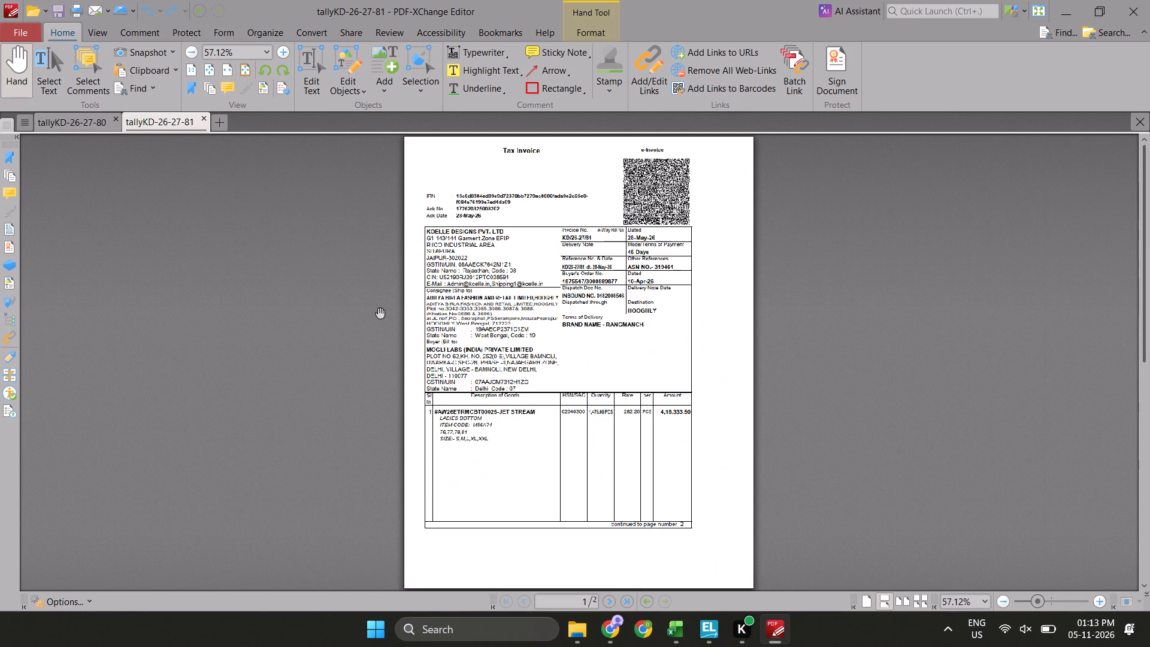
{"action": "key", "text": "Print"}
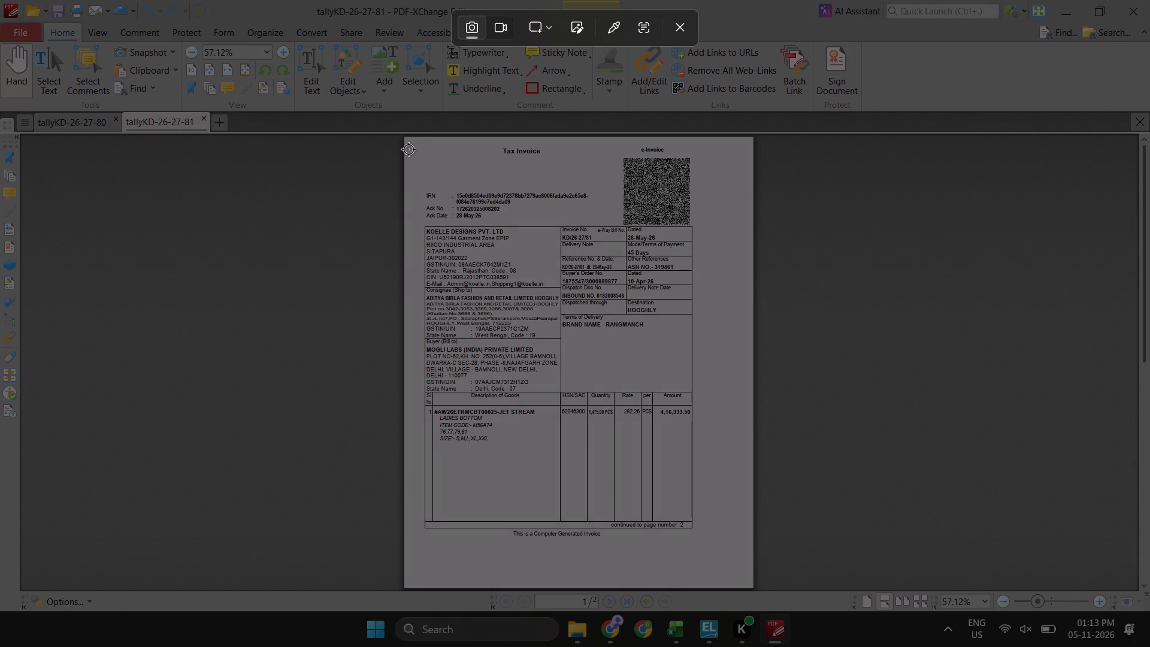
{"action": "left_click_drag", "start_coordinate": [410, 146], "coordinate": [698, 540]}
Switch to the Annexure workbook and paste the invoice screenshot just below the KD/26-27/81 label.
{"action": "key", "text": "alt+Tab"}
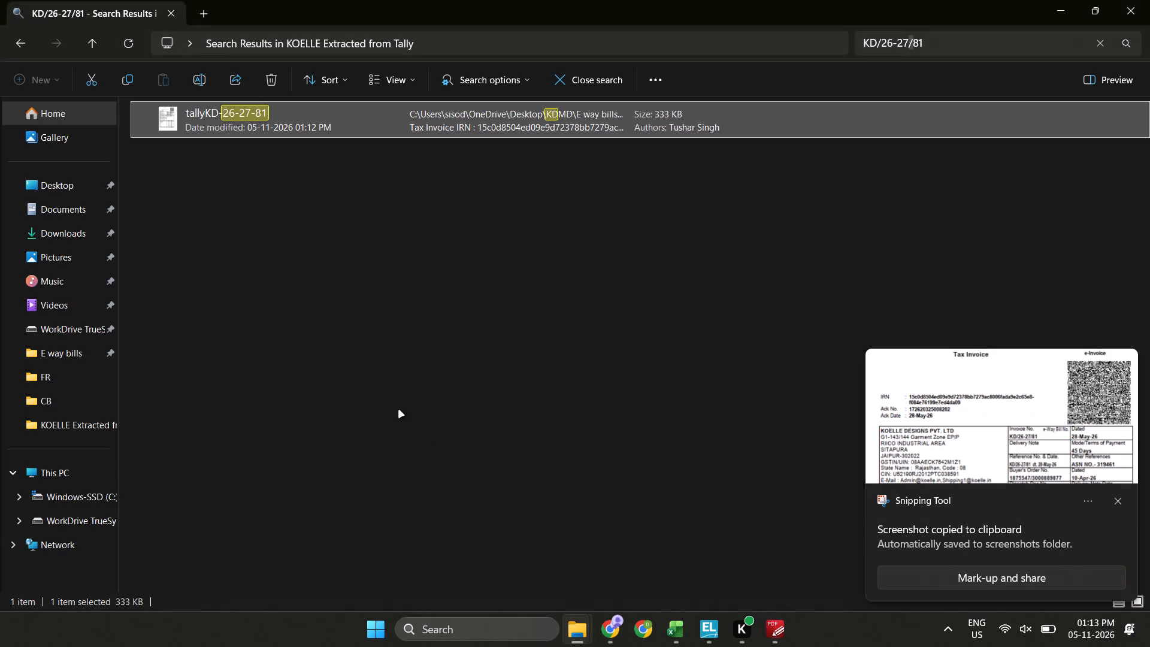
{"action": "key", "text": "alt+Tab"}
{"action": "key", "text": "alt+Tab"}
{"action": "key", "text": "alt+Down"}
{"action": "key", "text": "alt+Left"}
{"action": "key", "text": "alt+Left"}
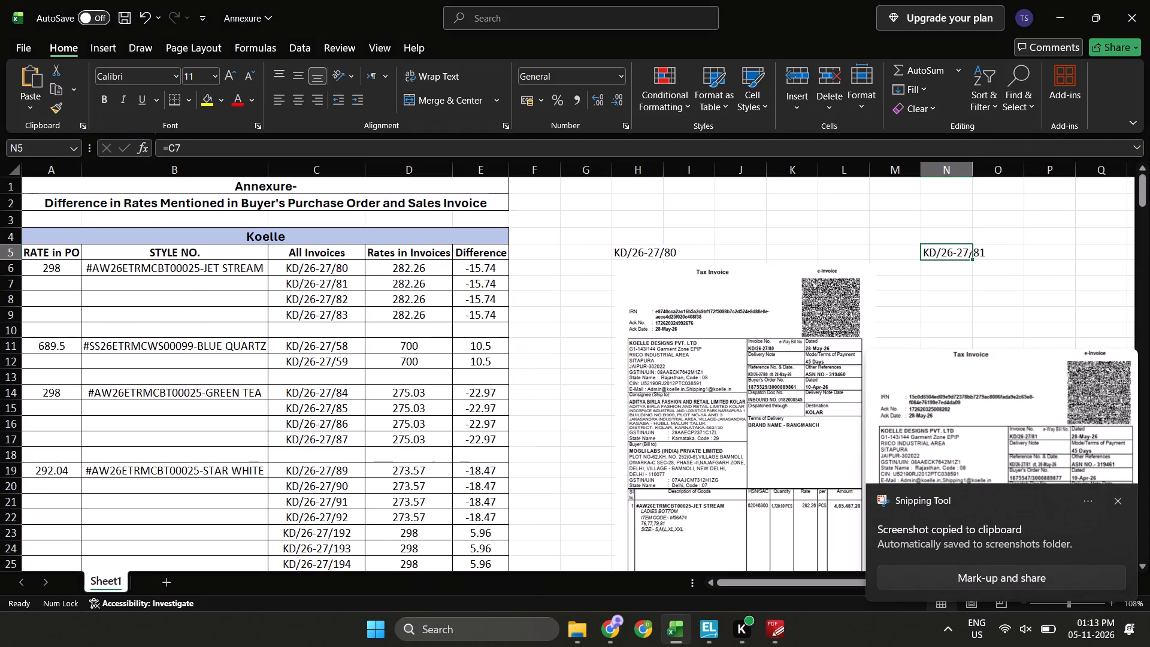
{"action": "scroll", "coordinate": [524, 370], "scroll_direction": "left", "scroll_amount": 1}
{"action": "key", "text": "Down"}
{"action": "key", "text": "Right"}
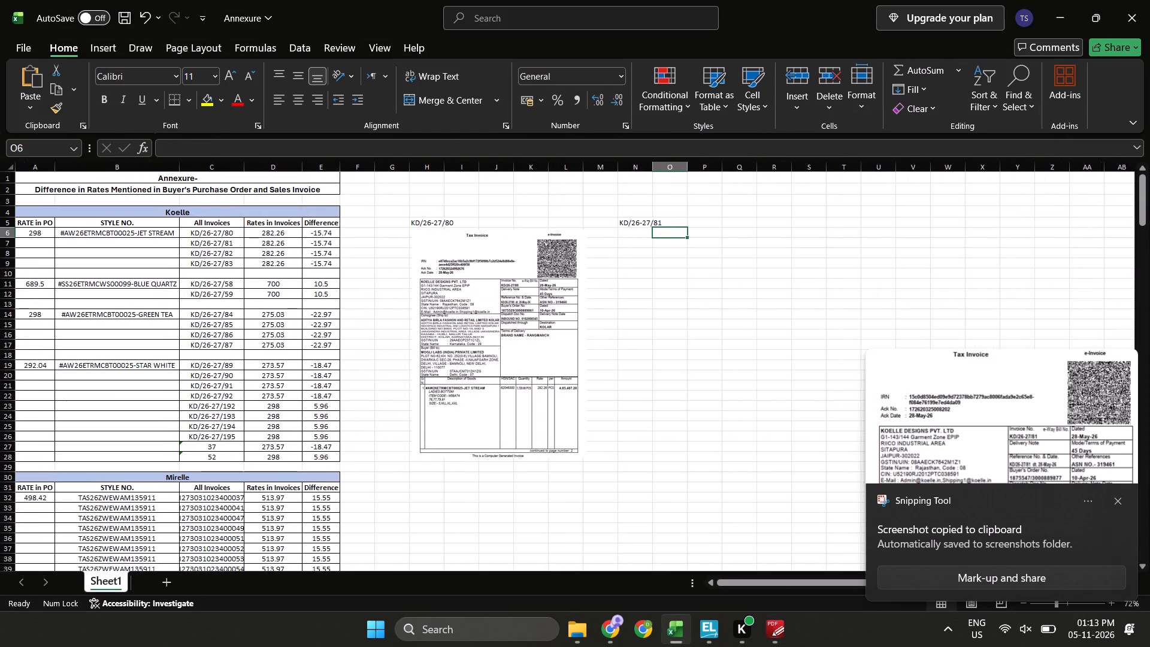
{"action": "key", "text": "ctrl+v"}
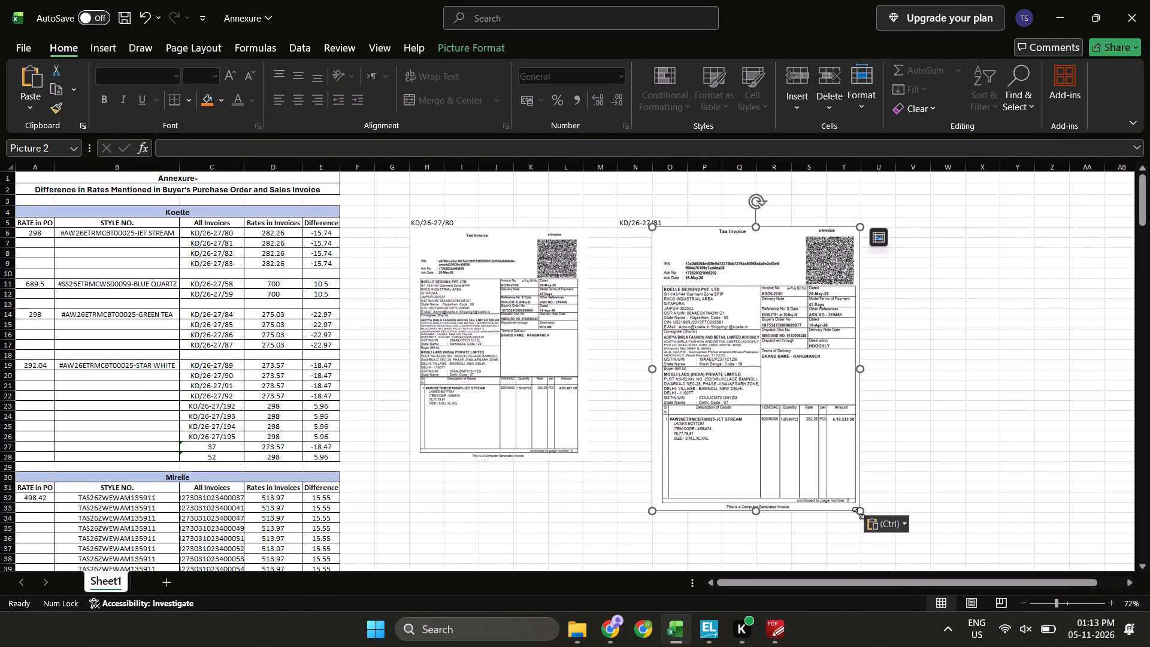
Shrink the pasted KD/26-27/81 screenshot to about the size of the KD/26-27/80 picture and align it under its label.
{"action": "left_click_drag", "start_coordinate": [860, 513], "coordinate": [776, 451]}
{"action": "left_click_drag", "start_coordinate": [744, 380], "coordinate": [724, 385]}
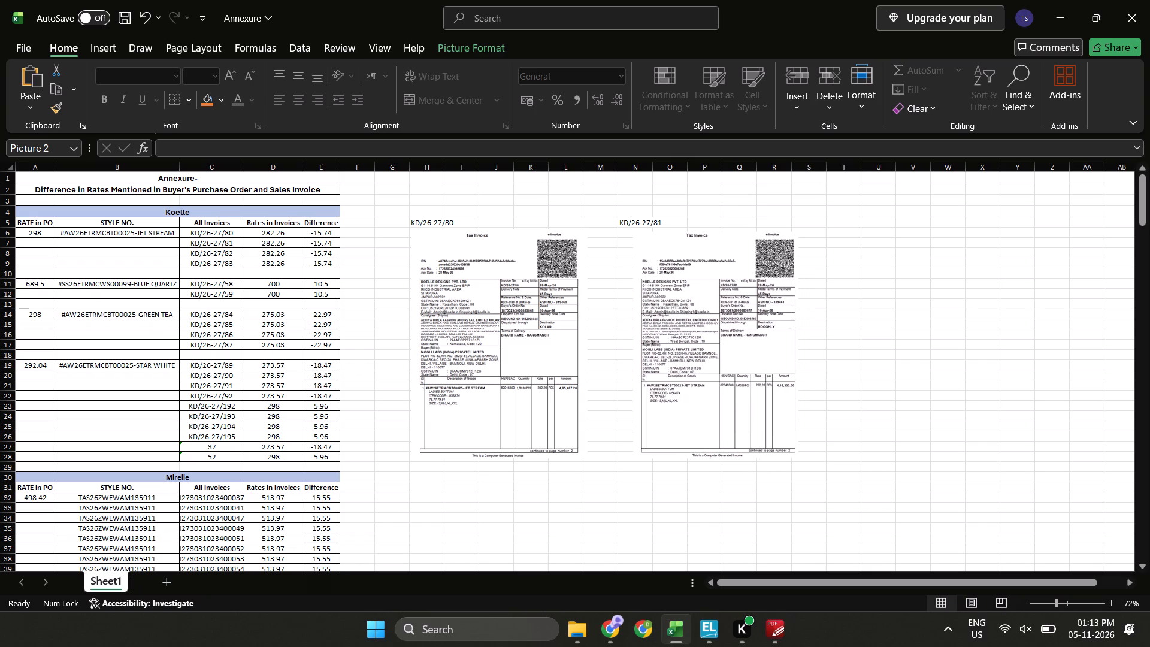
{"action": "left_click_drag", "start_coordinate": [724, 385], "coordinate": [709, 381]}
{"action": "left_click", "coordinate": [877, 425]}
{"action": "key", "text": "Escape"}
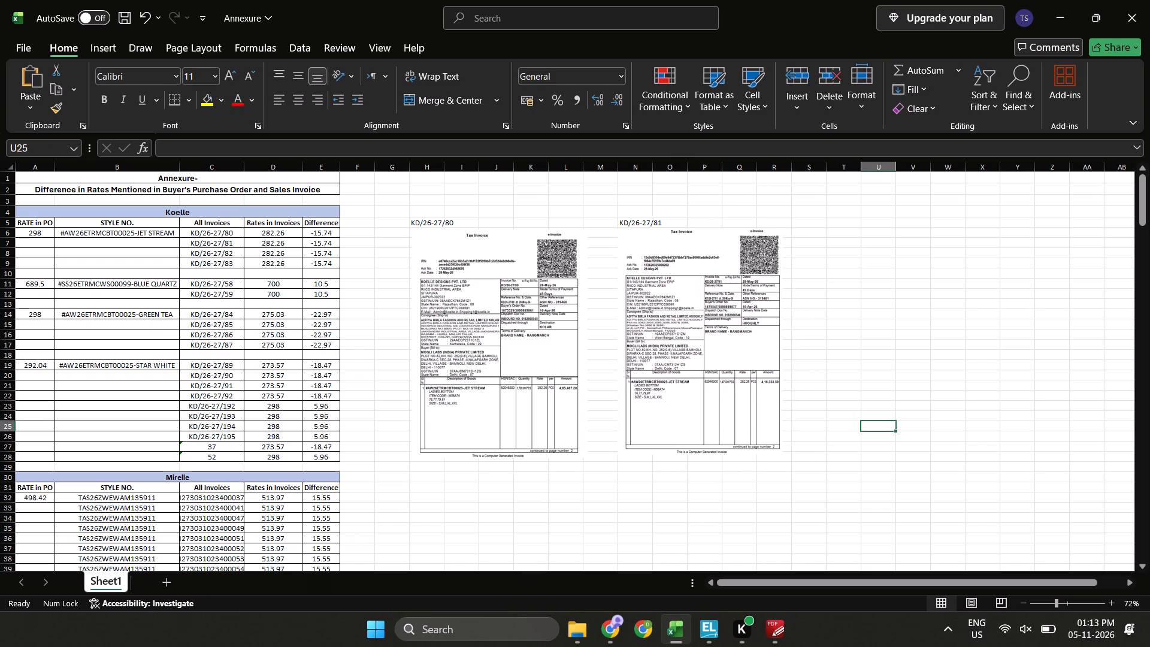
{"action": "left_click", "coordinate": [731, 429]}
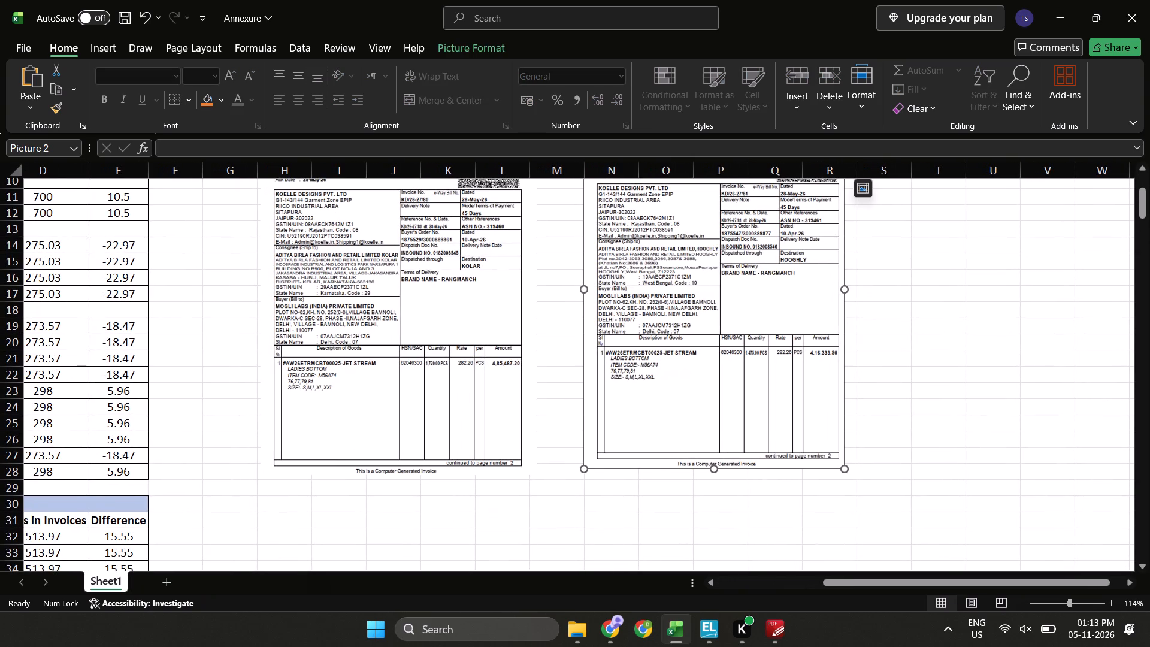
{"action": "left_click", "coordinate": [842, 469]}
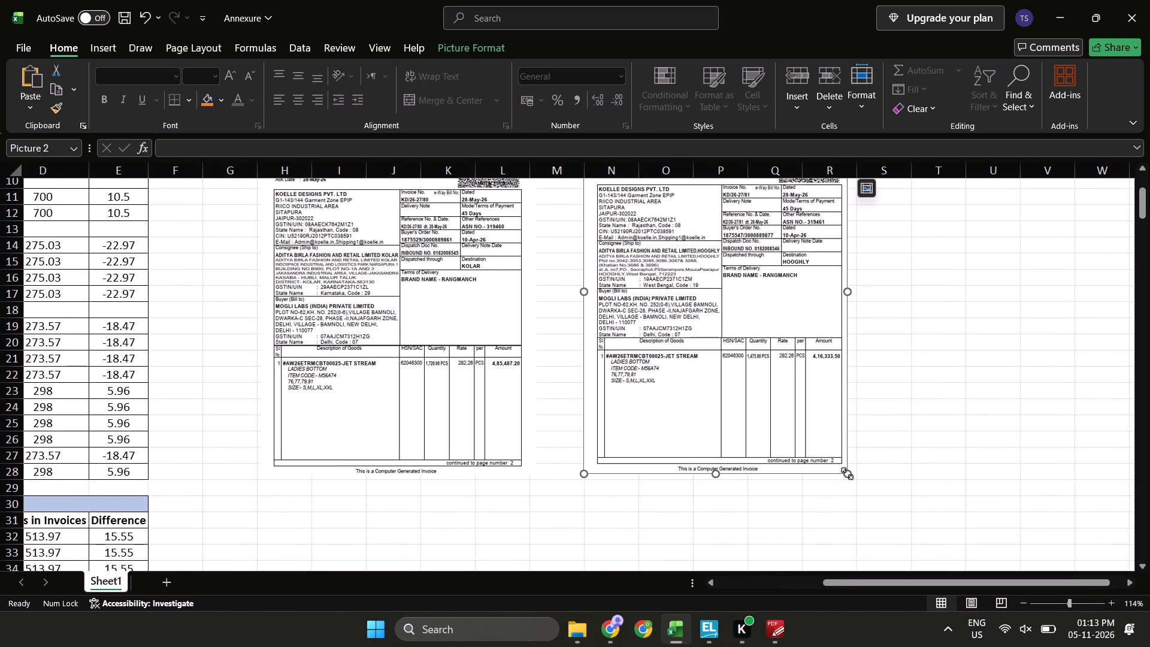
{"action": "key", "text": "Escape"}
{"action": "scroll", "coordinate": [952, 440], "scroll_direction": "up", "scroll_amount": 1}
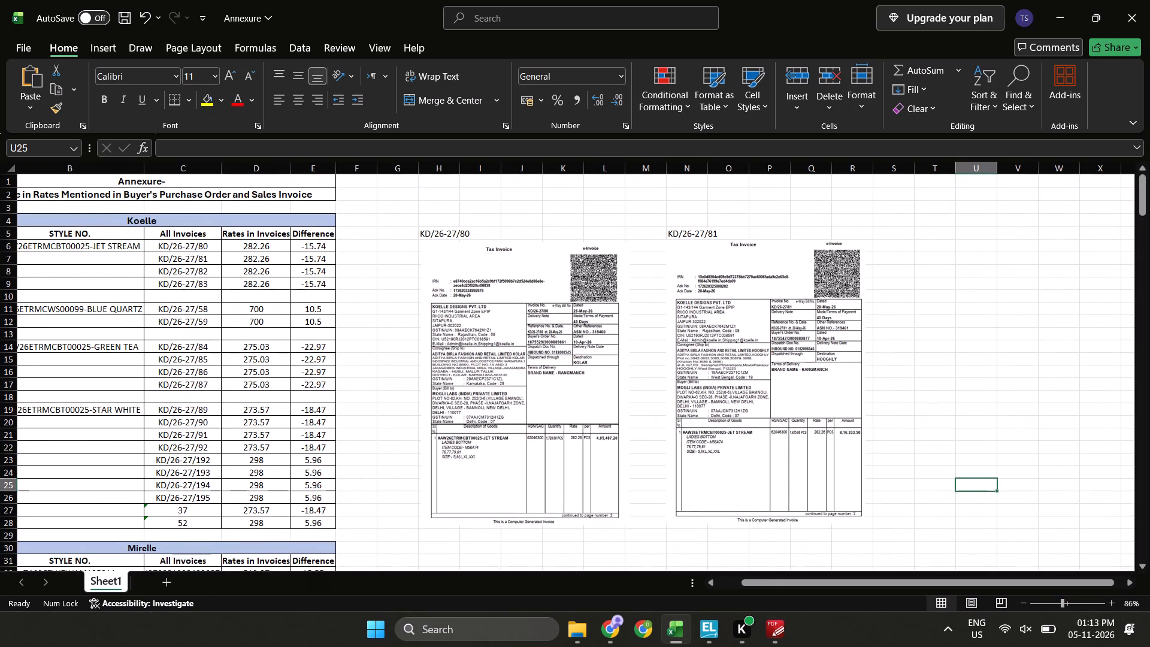
Label the next screenshot spot in cell T5 with a formula referencing invoice KD/26-27/82 in cell C8.
{"action": "left_click", "coordinate": [904, 234]}
{"action": "key", "text": "Right"}
{"action": "key", "text": "equal"}
{"action": "key", "text": "Left"}
{"action": "key", "text": "Left"}
{"action": "key", "text": "Left"}
{"action": "key", "text": "Left"}
{"action": "key", "text": "Left"}
{"action": "key", "text": "Left"}
{"action": "key", "text": "Left"}
{"action": "key", "text": "Left"}
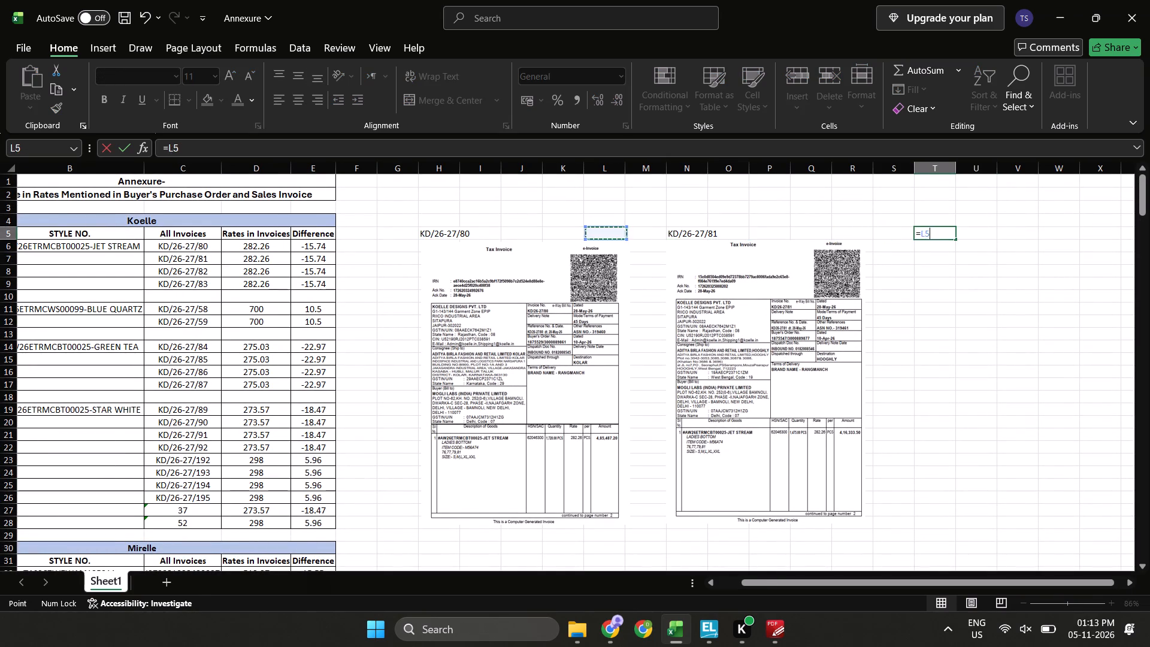
{"action": "key", "text": "Left"}
{"action": "key", "text": "Left"}
{"action": "key", "text": "Left"}
{"action": "key", "text": "Left"}
{"action": "key", "text": "Down"}
{"action": "key", "text": "Left"}
{"action": "key", "text": "Down"}
{"action": "key", "text": "Left"}
{"action": "key", "text": "Down"}
{"action": "key", "text": "Left"}
{"action": "key", "text": "Left"}
{"action": "key", "text": "Left"}
{"action": "key", "text": "Return"}
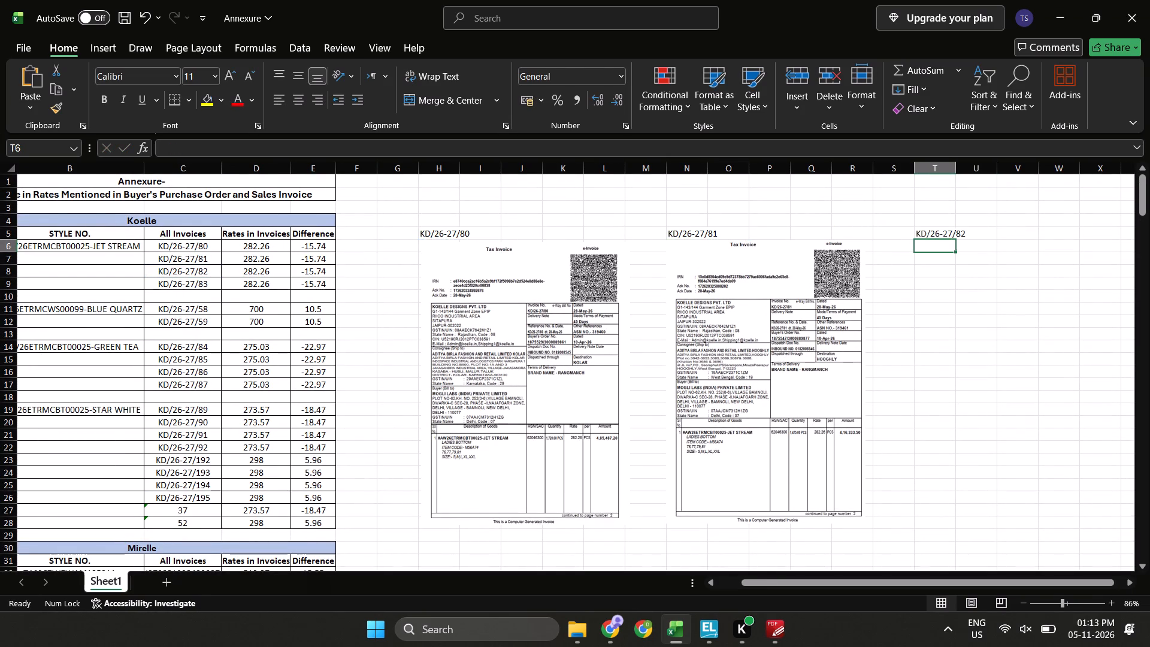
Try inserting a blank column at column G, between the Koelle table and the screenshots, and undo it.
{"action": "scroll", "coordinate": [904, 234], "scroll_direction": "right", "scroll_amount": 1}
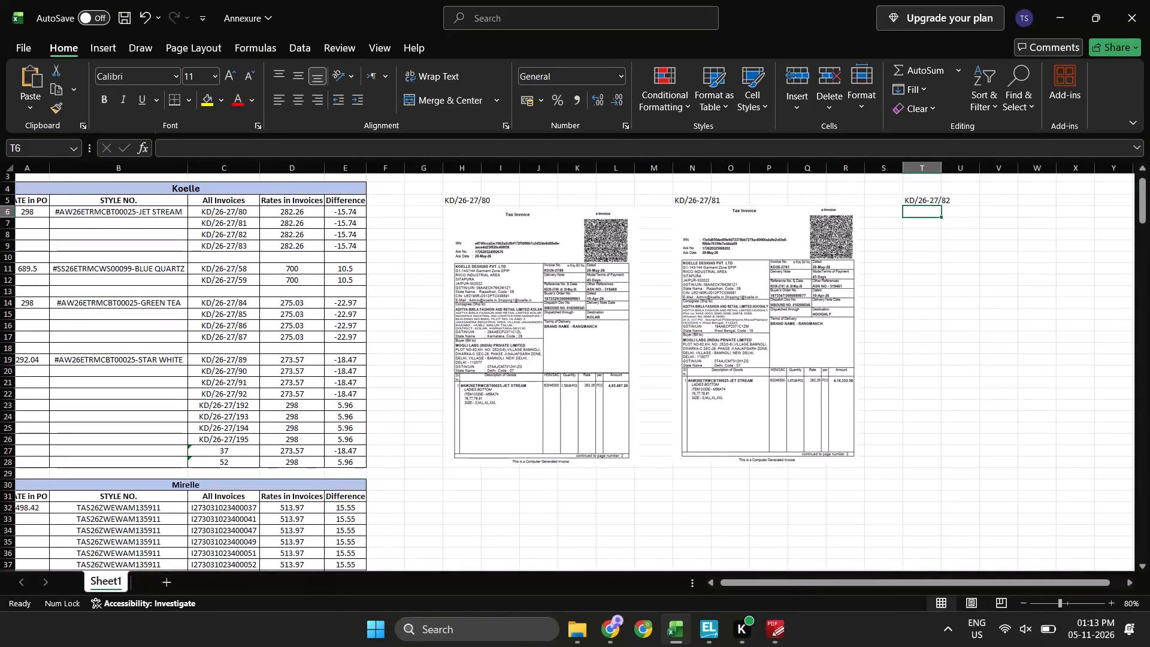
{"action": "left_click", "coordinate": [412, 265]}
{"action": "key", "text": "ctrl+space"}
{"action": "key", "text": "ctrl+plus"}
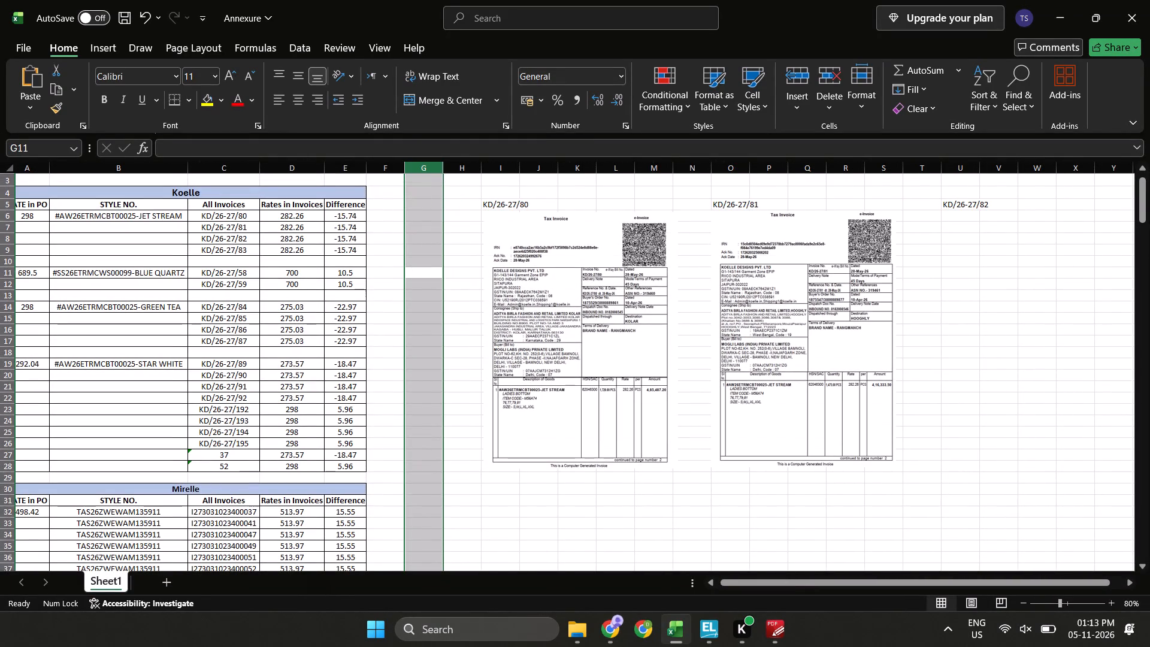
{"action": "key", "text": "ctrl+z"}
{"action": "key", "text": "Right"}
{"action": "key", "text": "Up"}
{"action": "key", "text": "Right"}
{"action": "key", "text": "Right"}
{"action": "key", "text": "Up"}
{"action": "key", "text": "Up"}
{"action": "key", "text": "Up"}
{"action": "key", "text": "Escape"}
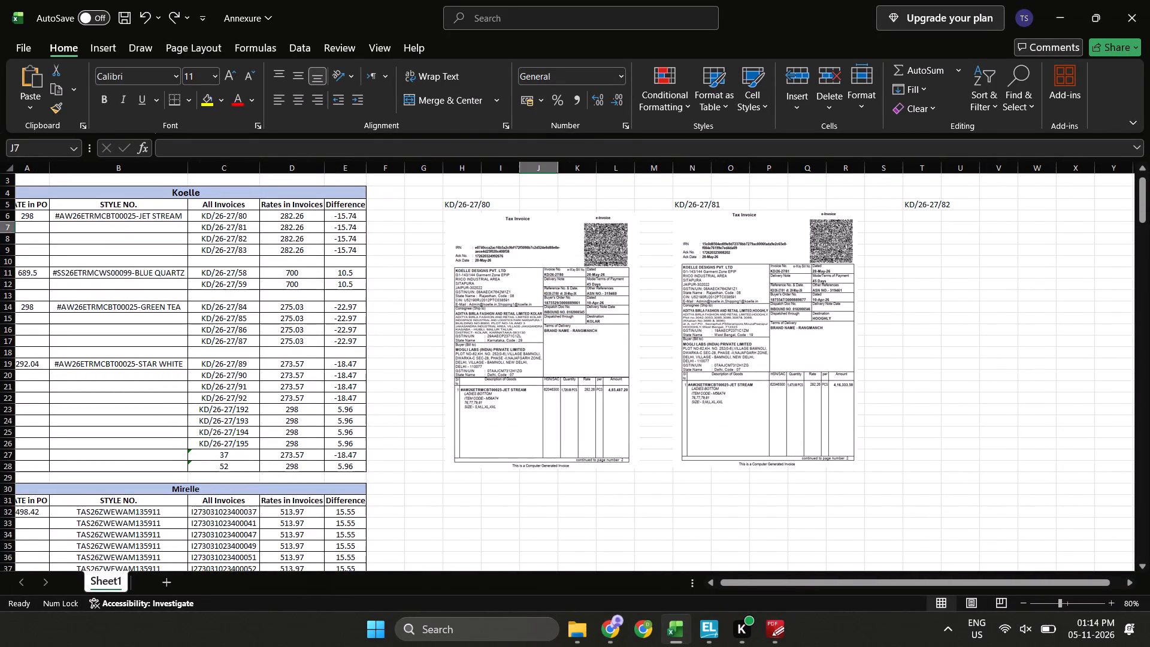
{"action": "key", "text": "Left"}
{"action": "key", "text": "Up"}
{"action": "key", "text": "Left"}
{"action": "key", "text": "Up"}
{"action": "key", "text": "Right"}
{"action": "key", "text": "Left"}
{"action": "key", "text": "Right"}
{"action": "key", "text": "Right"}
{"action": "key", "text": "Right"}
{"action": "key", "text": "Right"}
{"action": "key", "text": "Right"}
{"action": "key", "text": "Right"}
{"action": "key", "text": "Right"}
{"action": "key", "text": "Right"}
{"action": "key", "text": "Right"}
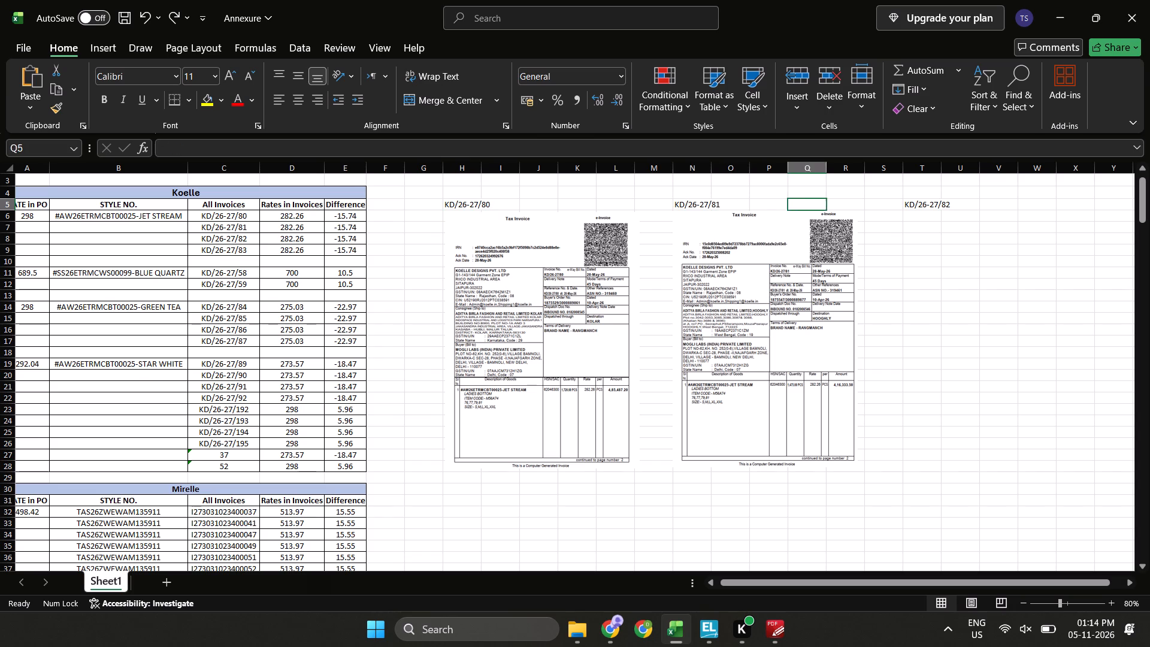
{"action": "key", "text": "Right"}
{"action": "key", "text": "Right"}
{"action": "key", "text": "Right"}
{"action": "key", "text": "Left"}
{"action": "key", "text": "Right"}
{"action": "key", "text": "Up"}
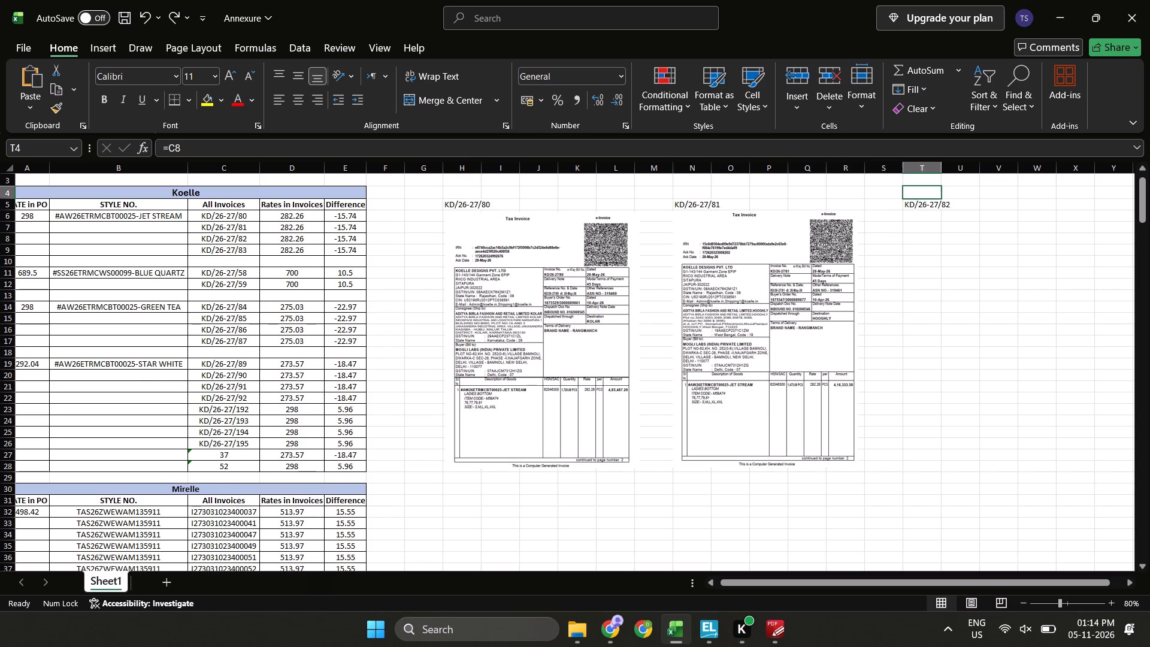
Switch to the File Explorer search results and search the KOELLE Extracted from Tally folder for KD/26-27/82.
{"action": "key", "text": "alt+Tab"}
{"action": "key", "text": "alt+Tab"}
{"action": "key", "text": "alt+Tab"}
{"action": "key", "text": "ctrl+a"}
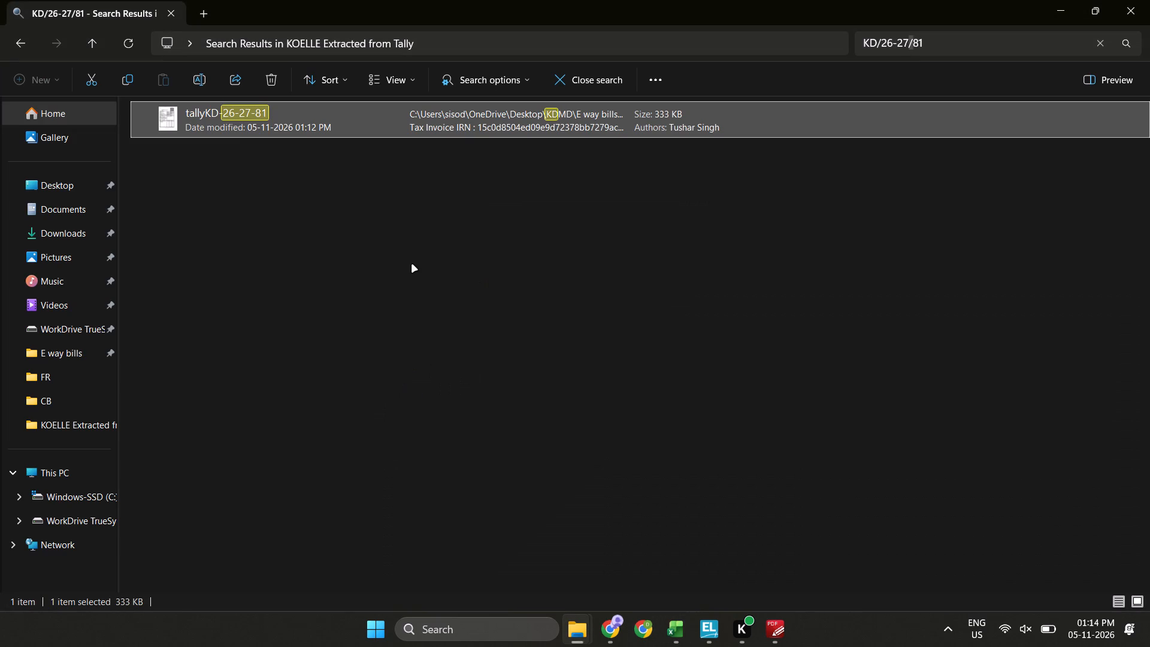
{"action": "key", "text": "ctrl+v"}
{"action": "key", "text": "ctrl+a"}
{"action": "key", "text": "ctrl+f"}
{"action": "key", "text": "ctrl+a"}
{"action": "key", "text": "ctrl+v"}
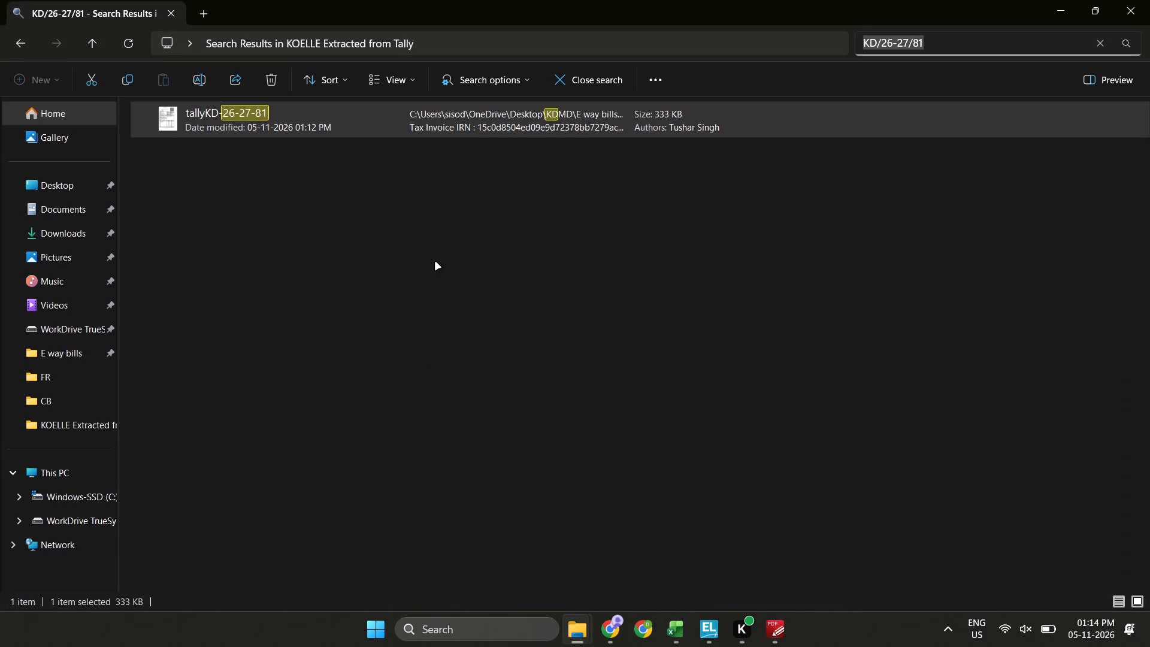
{"action": "key", "text": "alt+Tab"}
{"action": "key", "text": "alt+Tab"}
{"action": "key", "text": "Right"}
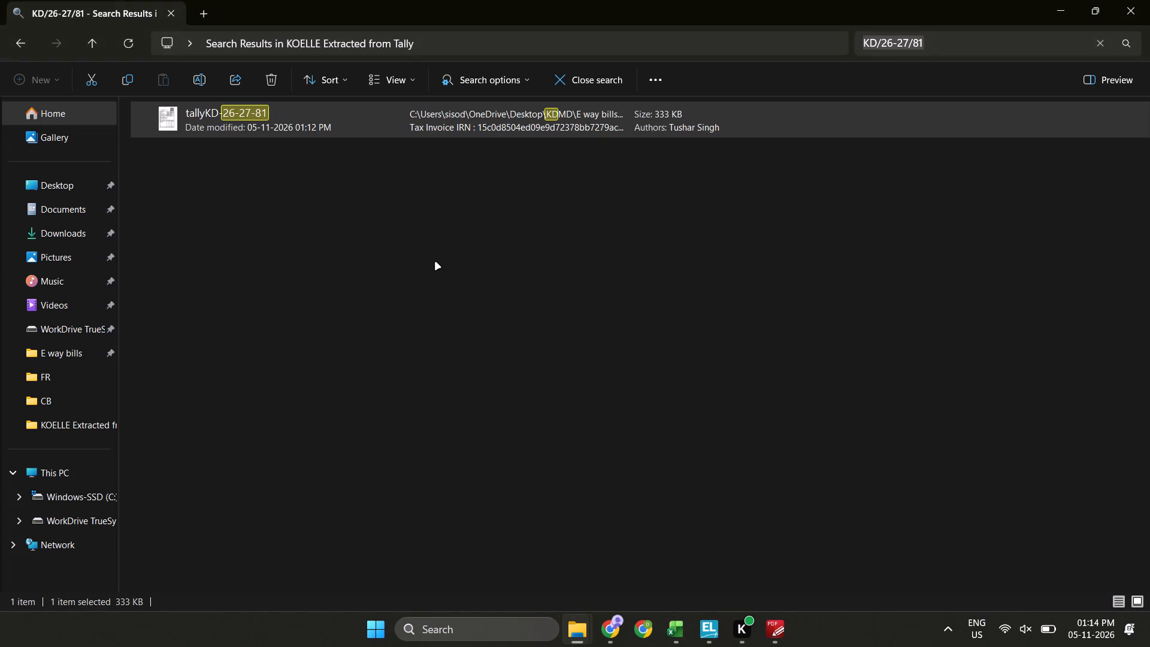
{"action": "key", "text": "BackSpace"}
{"action": "left_click", "coordinate": [943, 37]}
{"action": "key", "text": "Right"}
{"action": "key", "text": "BackSpace"}
{"action": "key", "text": "2"}
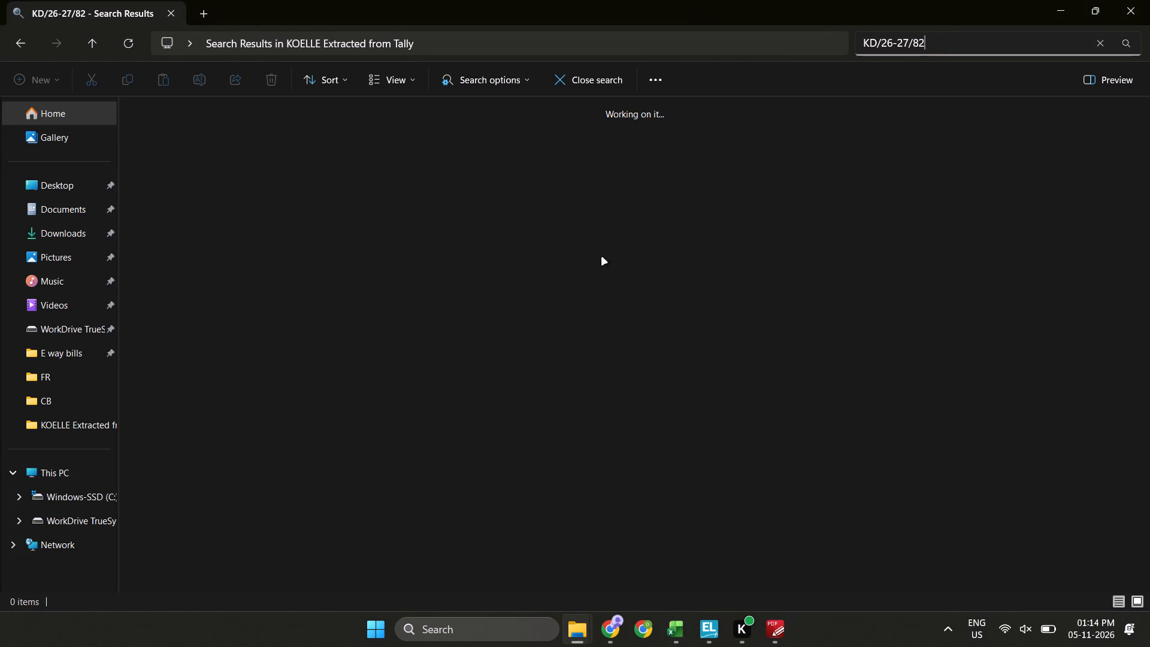
Return to the Annexure workbook and copy the KD/26-27/82 label in cell T5.
{"action": "key", "text": "alt+Tab"}
{"action": "key", "text": "alt+Tab"}
{"action": "key", "text": "alt+Left"}
{"action": "key", "text": "alt+Left"}
{"action": "key", "text": "alt+Right"}
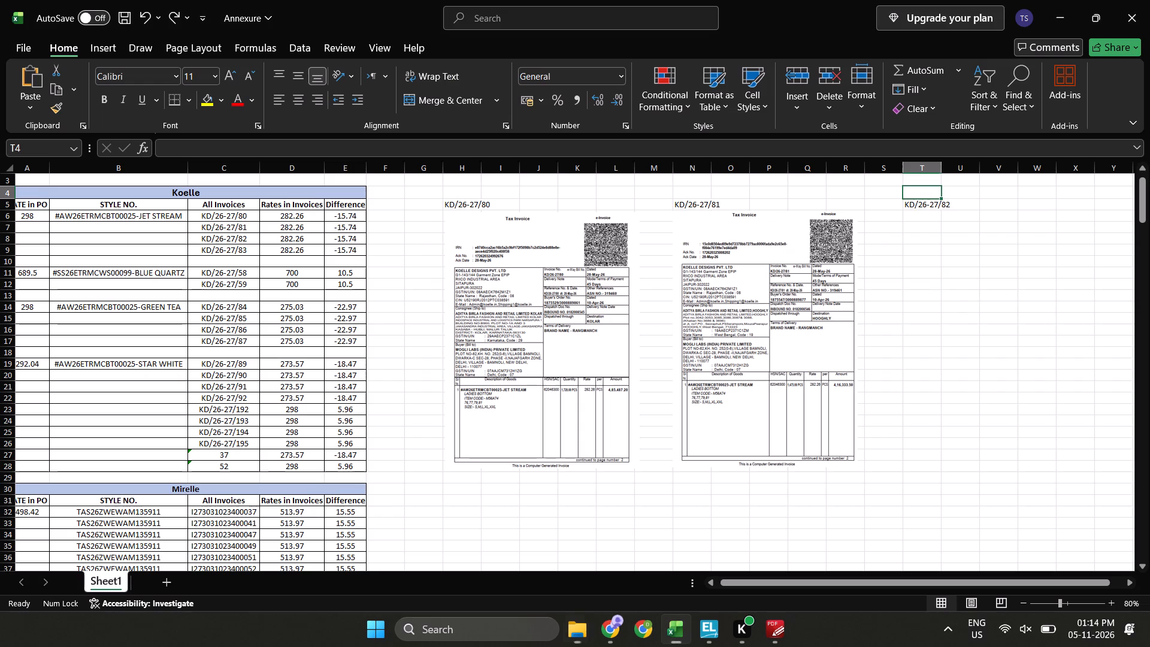
{"action": "key", "text": "Down"}
{"action": "key", "text": "ctrl+c"}
Switch to TallyPrime, filter the ledger vouchers by the copied invoice number KD/26-27/82 and open its sales voucher.
{"action": "key", "text": "alt+Tab"}
{"action": "key", "text": "alt+Tab"}
{"action": "key", "text": "alt+Left"}
{"action": "key", "text": "alt+Down"}
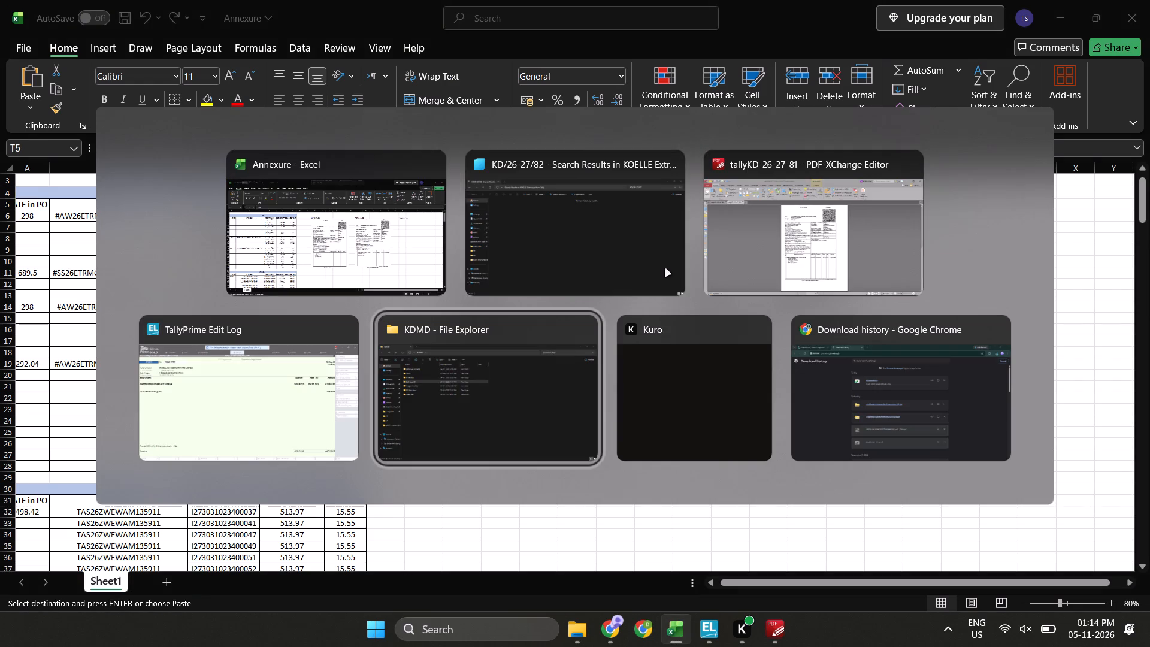
{"action": "key", "text": "alt+Left"}
{"action": "key", "text": "Escape"}
{"action": "key", "text": "Escape"}
{"action": "key", "text": "Escape"}
{"action": "key", "text": "ctrl+f"}
{"action": "key", "text": "ctrl+v"}
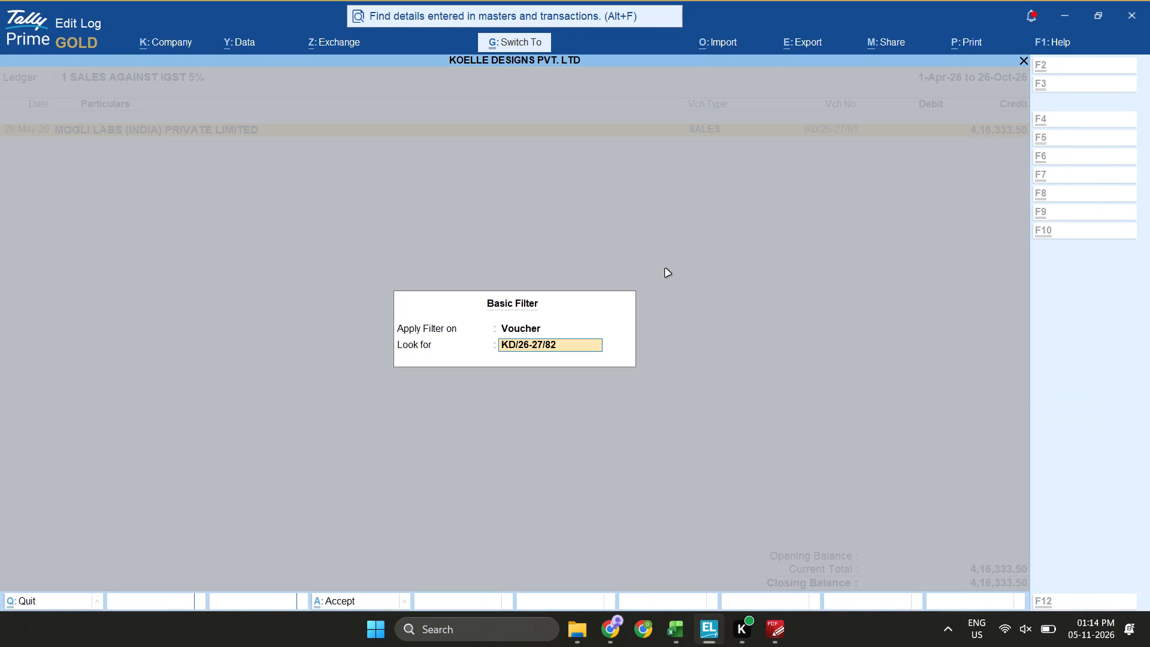
{"action": "key", "text": "Return"}
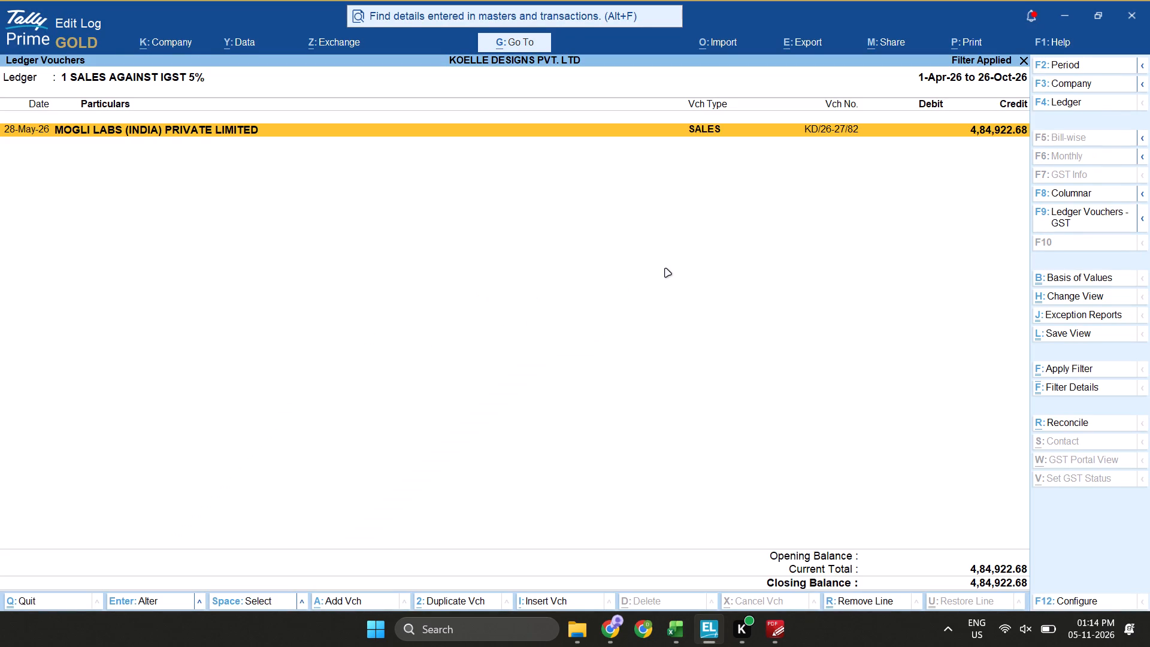
{"action": "key", "text": "Return"}
Print the sales voucher to a PDF named KD-26-27-82 in the KOELLE Extracted from Tally folder.
{"action": "key", "text": "ctrl+p"}
{"action": "key", "text": "p"}
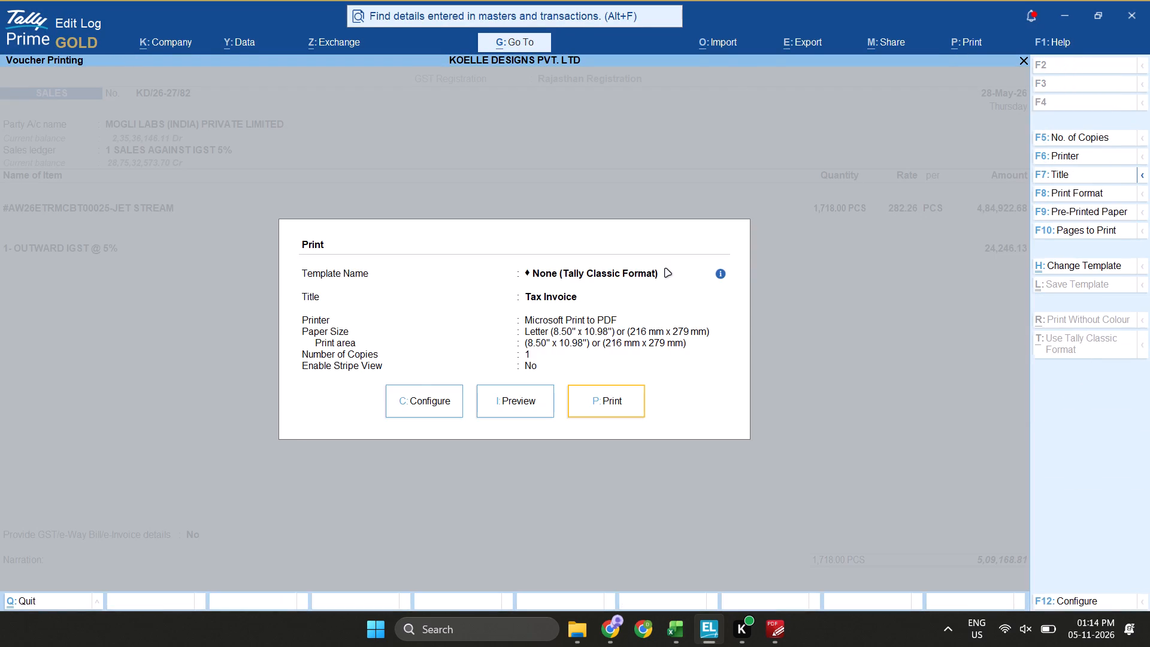
{"action": "key", "text": "ctrl+v"}
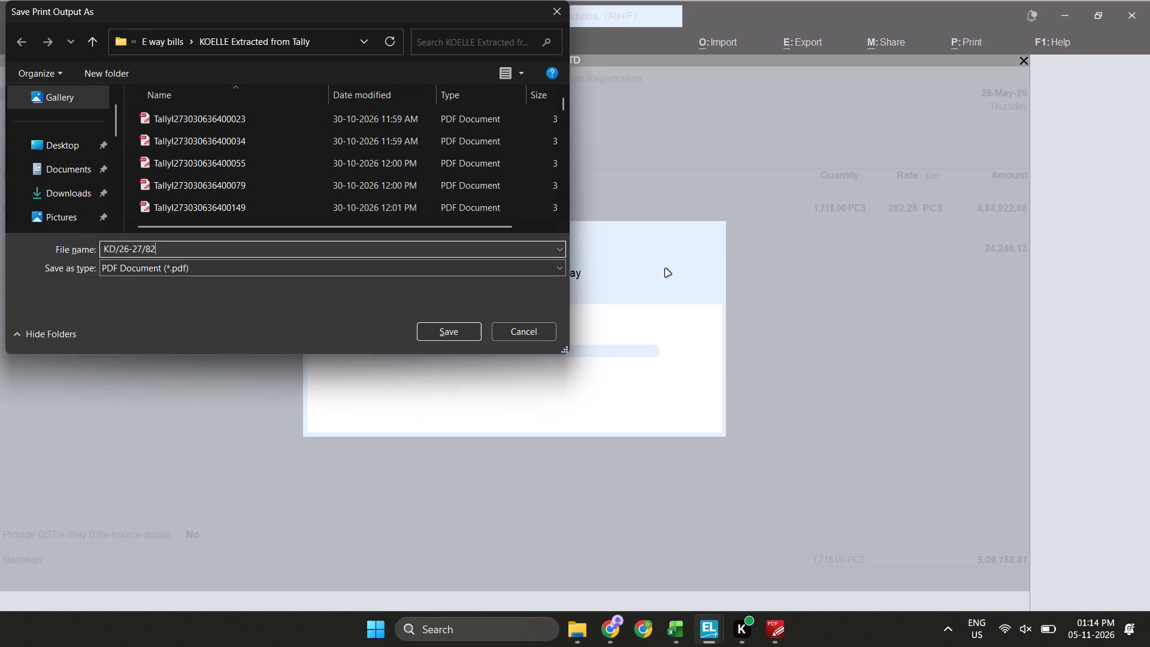
{"action": "key", "text": "Left"}
{"action": "key", "text": "Left"}
{"action": "key", "text": "shift+Left"}
{"action": "key", "text": "minus"}
{"action": "key", "text": "Left"}
{"action": "key", "text": "Left"}
{"action": "key", "text": "Left"}
{"action": "key", "text": "Left"}
{"action": "key", "text": "Left"}
{"action": "key", "text": "Left"}
{"action": "key", "text": "shift+Left"}
{"action": "key", "text": "minus"}
{"action": "key", "text": "Return"}
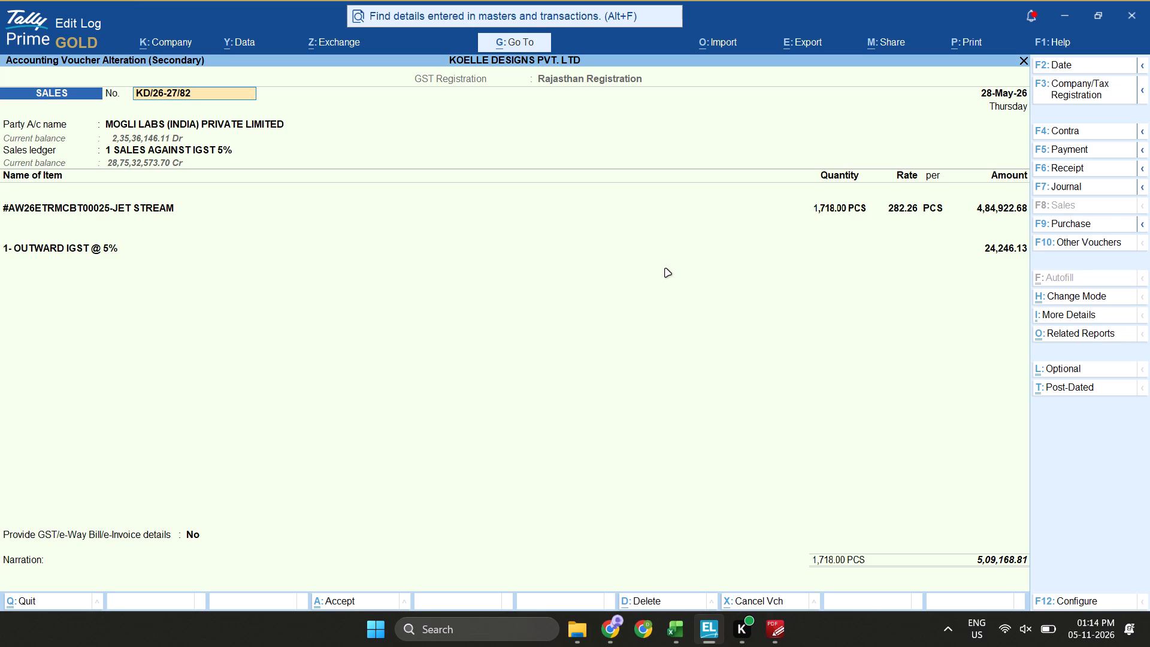
Switch to the File Explorer search results for KD/26-27/82 and open the KD-26-27-82 PDF.
{"action": "key", "text": "alt+Tab"}
{"action": "key", "text": "alt+Left"}
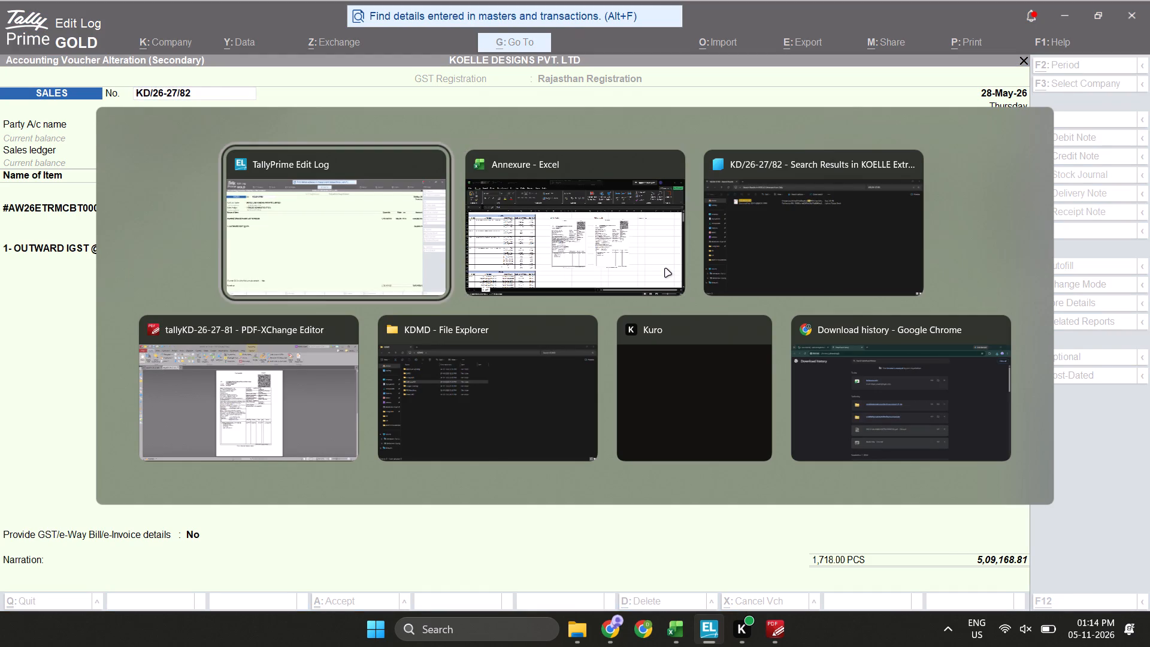
{"action": "key", "text": "ctrl+p"}
{"action": "key", "text": "Escape"}
{"action": "key", "text": "alt+Tab"}
{"action": "key", "text": "alt+Tab"}
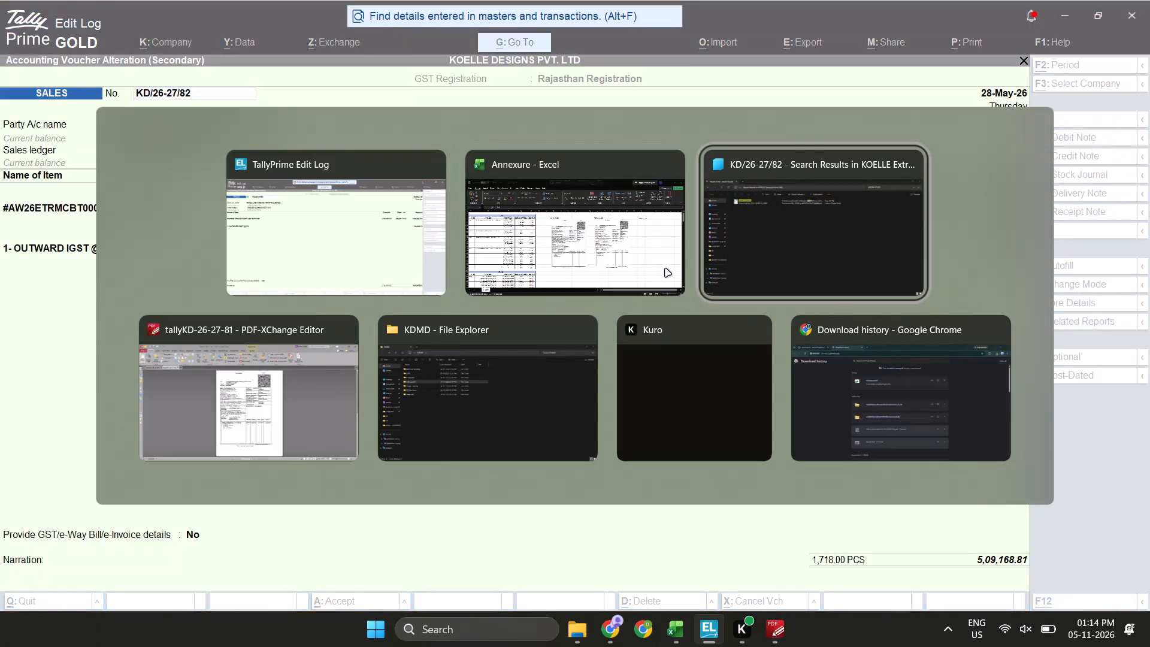
{"action": "double_click", "coordinate": [774, 117]}
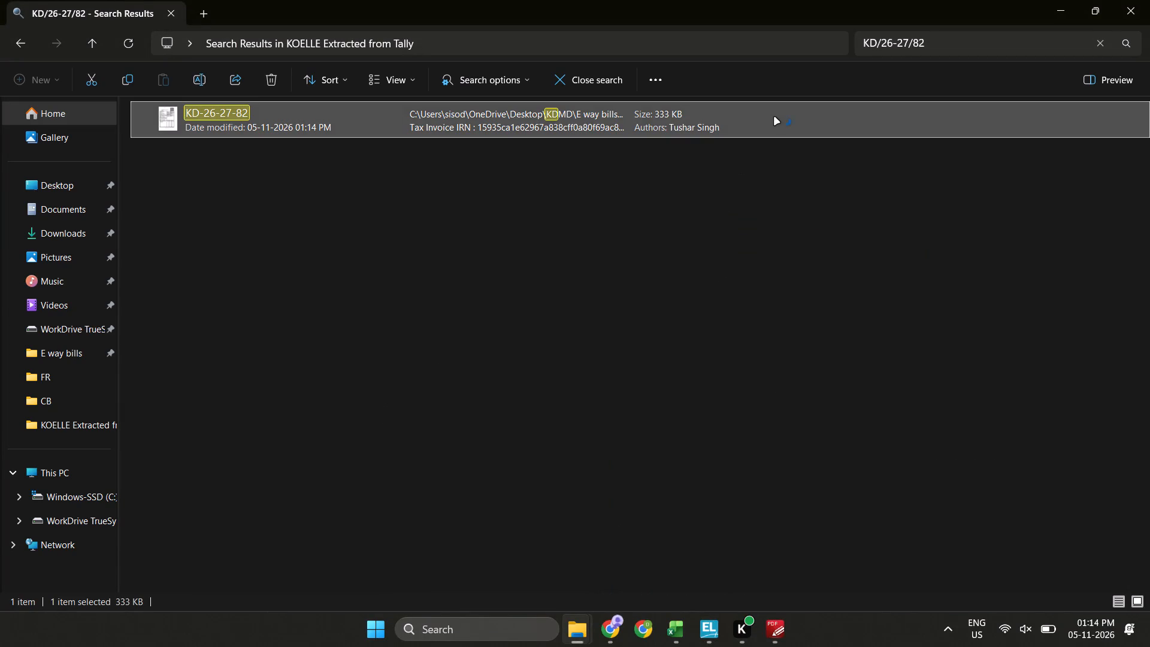
Examine the pages of the KD-26-27-82 invoice and of the open tallyKD-26-27-80 invoice.
{"action": "scroll", "coordinate": [591, 314], "scroll_direction": "down", "scroll_amount": 5, "text": "ctrl"}
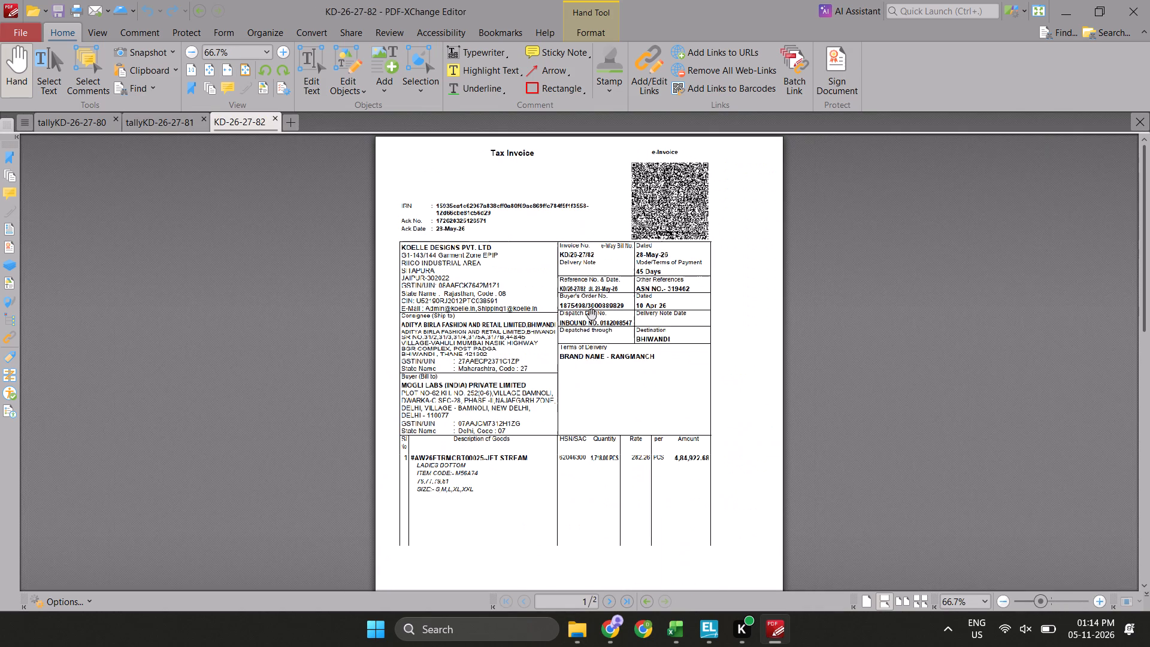
{"action": "scroll", "coordinate": [591, 314], "scroll_direction": "down", "scroll_amount": 1, "text": "ctrl"}
{"action": "scroll", "coordinate": [591, 314], "scroll_direction": "up", "scroll_amount": 1}
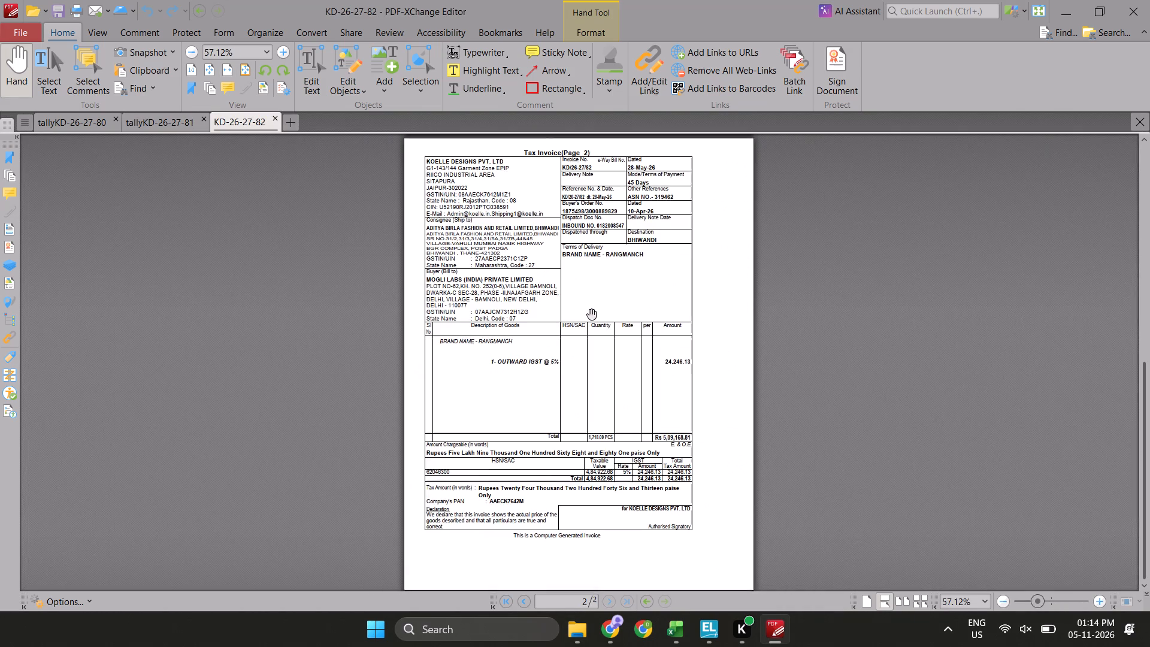
{"action": "scroll", "coordinate": [591, 314], "scroll_direction": "up", "scroll_amount": 1}
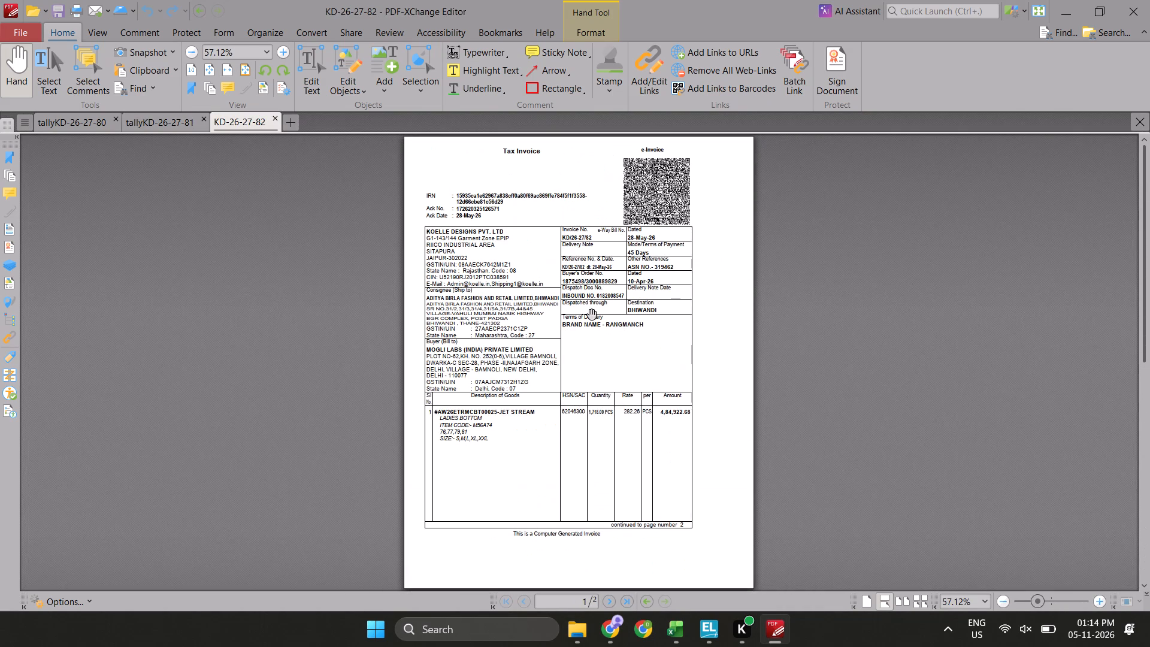
{"action": "key", "text": "ctrl+Tab"}
{"action": "key", "text": "ctrl+Tab"}
{"action": "key", "text": "ctrl+Tab"}
{"action": "key", "text": "ctrl+Tab"}
{"action": "scroll", "coordinate": [589, 316], "scroll_direction": "right", "scroll_amount": 1}
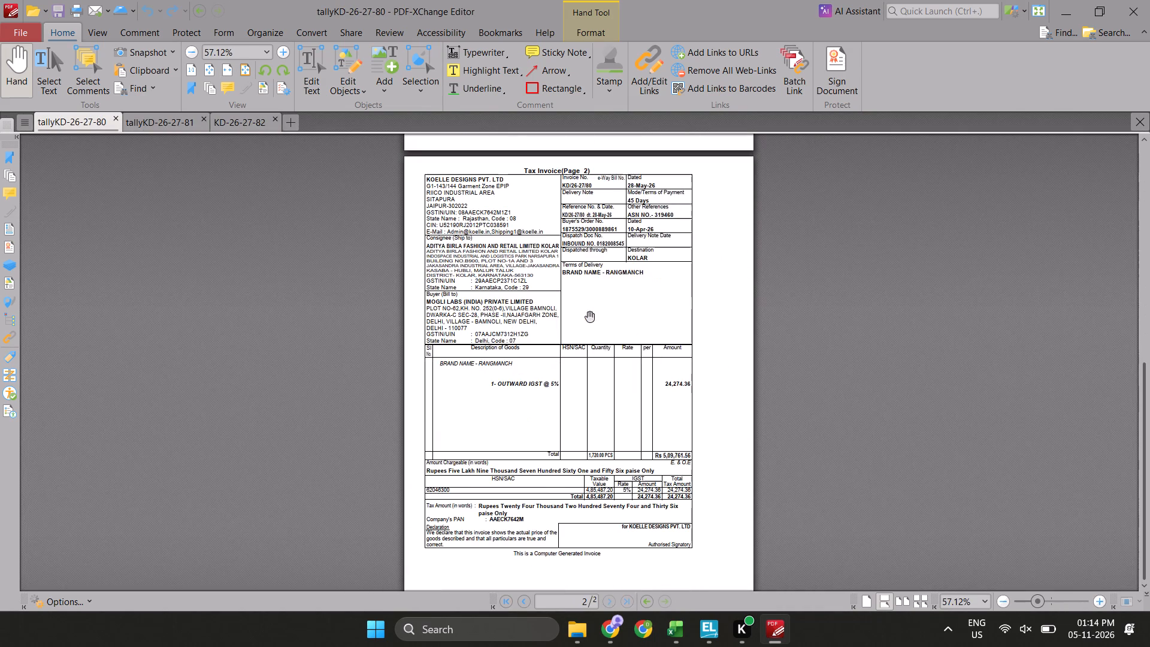
{"action": "scroll", "coordinate": [589, 316], "scroll_direction": "right", "scroll_amount": 1}
{"action": "scroll", "coordinate": [589, 316], "scroll_direction": "up", "scroll_amount": 1}
{"action": "scroll", "coordinate": [589, 316], "scroll_direction": "right", "scroll_amount": 1}
{"action": "scroll", "coordinate": [589, 316], "scroll_direction": "up", "scroll_amount": 2}
{"action": "scroll", "coordinate": [589, 316], "scroll_direction": "right", "scroll_amount": 1}
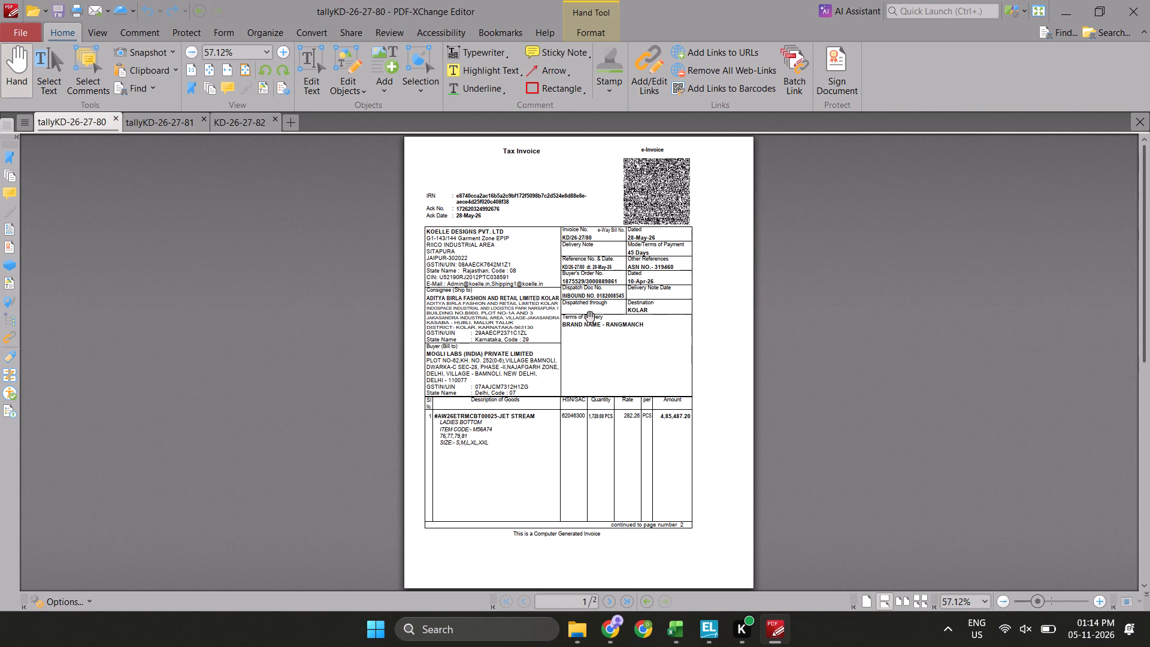
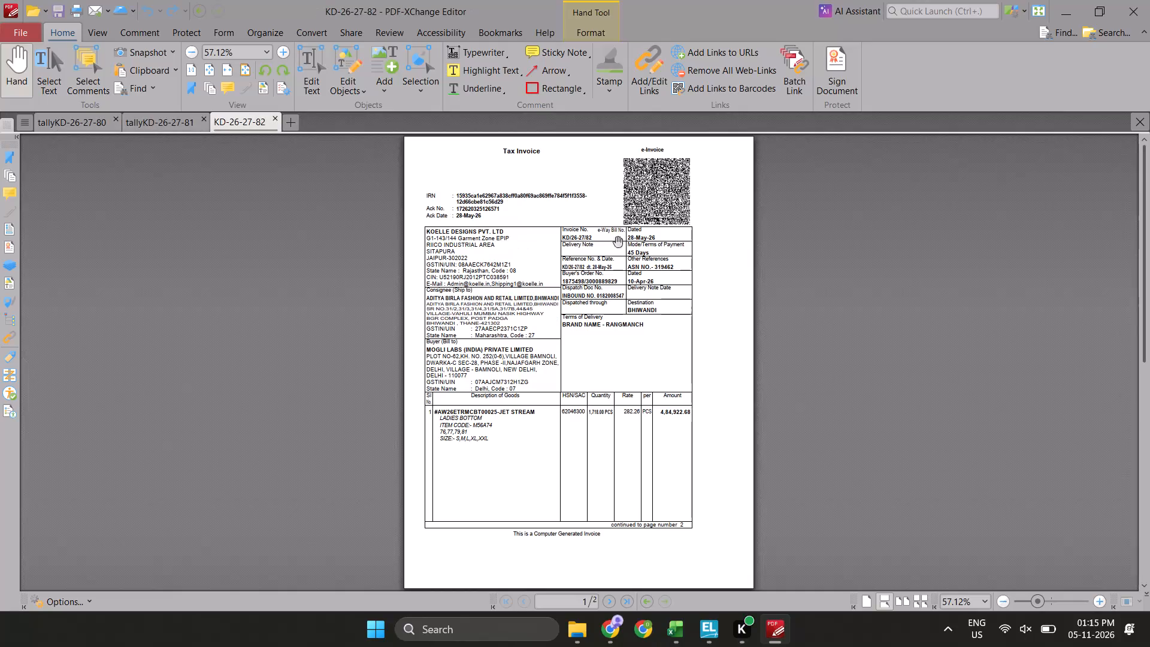
Capture a screenshot of the first page of the KD-26-27-82 invoice and paste it at cell T5 of the Annexure workbook.
{"action": "key", "text": "alt+Tab"}
{"action": "key", "text": "alt+Tab"}
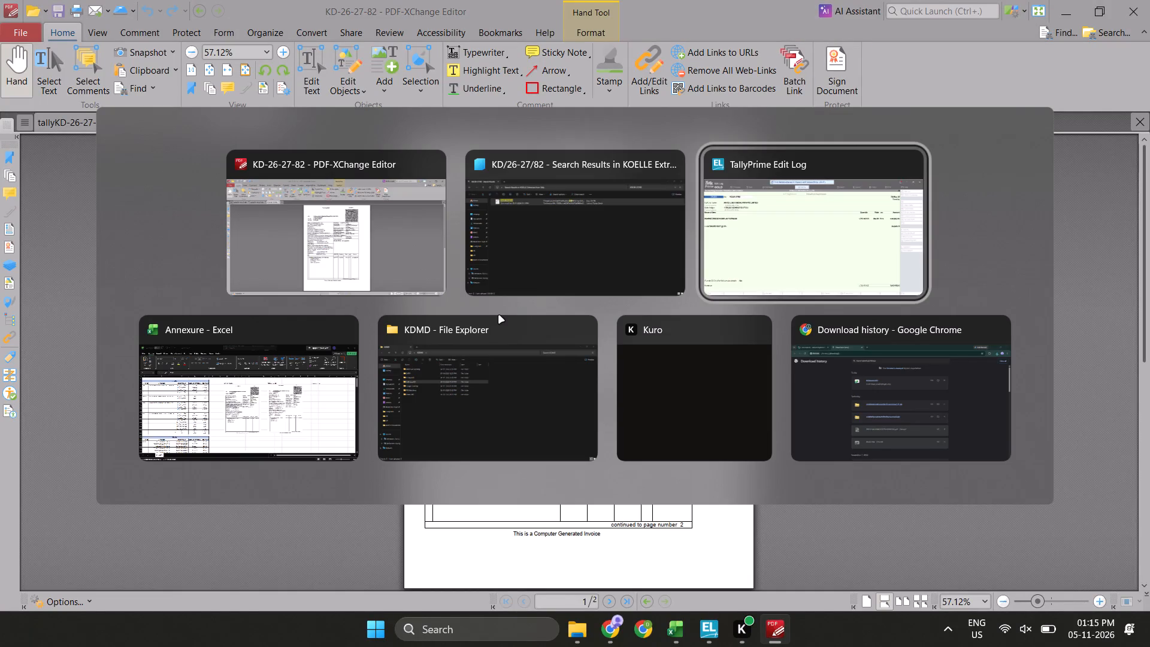
{"action": "key", "text": "alt+Tab"}
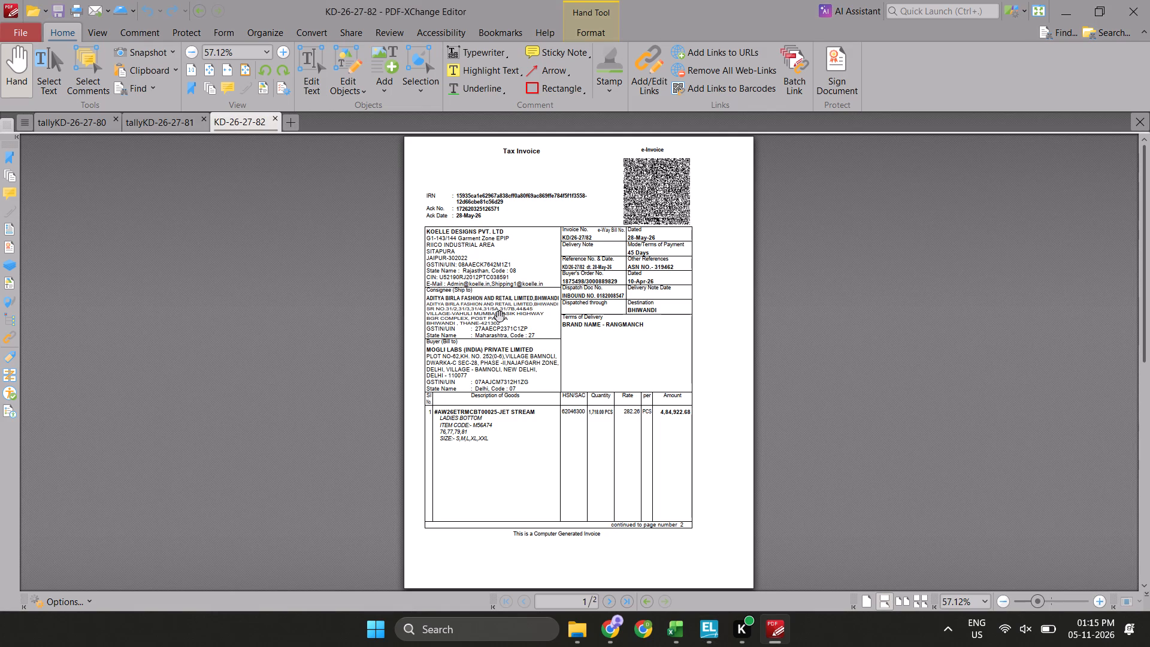
{"action": "key", "text": "Print"}
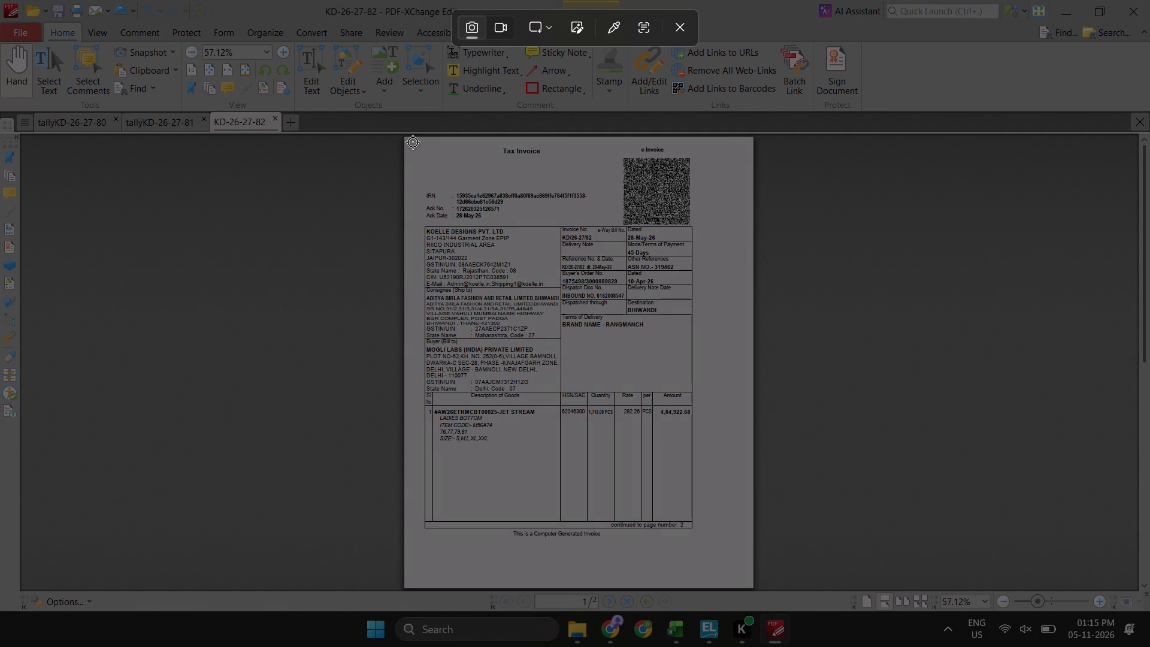
{"action": "left_click_drag", "start_coordinate": [411, 143], "coordinate": [709, 543]}
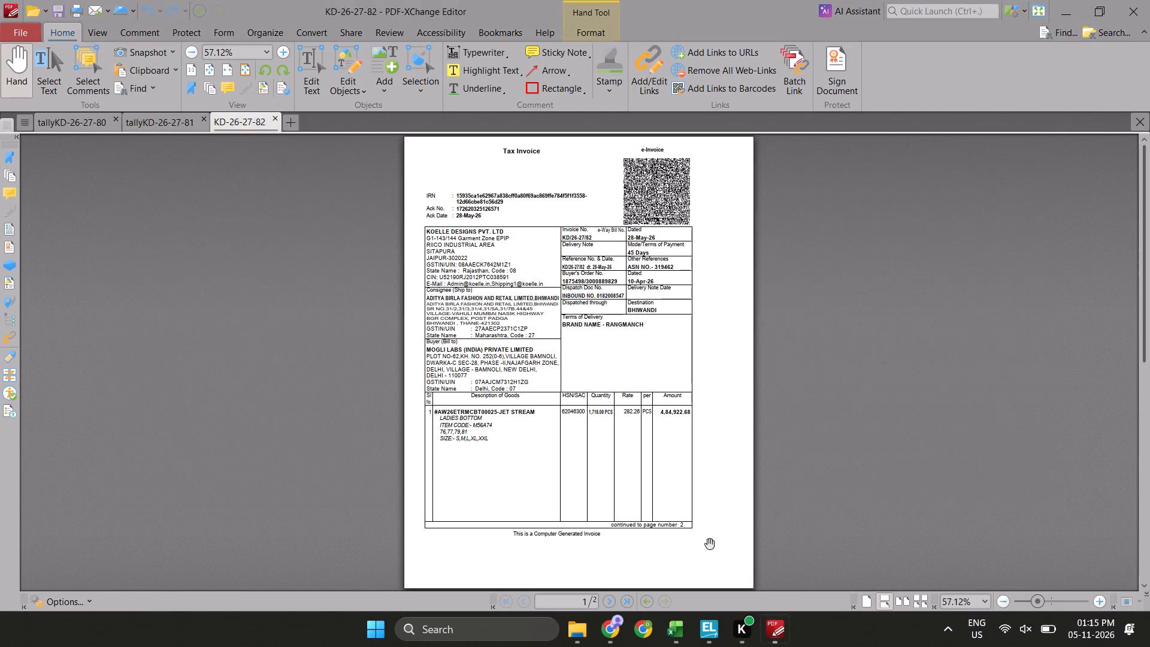
{"action": "key", "text": "alt+Tab"}
{"action": "key", "text": "alt+Tab"}
{"action": "key", "text": "alt+Left"}
{"action": "key", "text": "alt+Down"}
{"action": "key", "text": "alt+Left"}
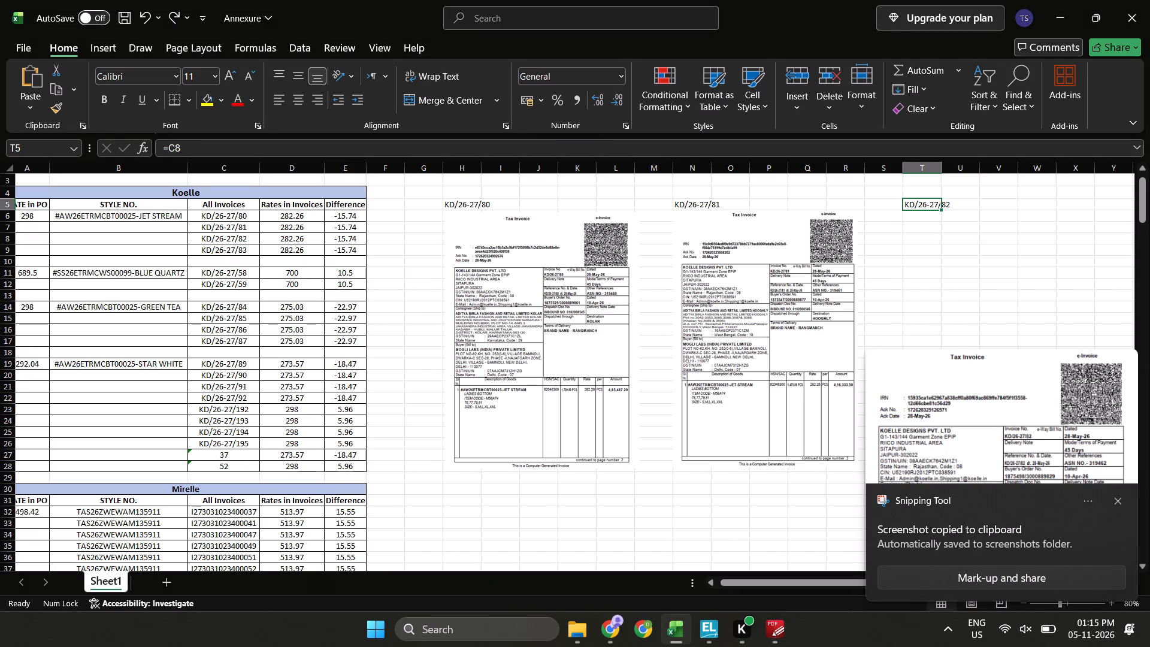
{"action": "key", "text": "ctrl+v"}
Shrink the pasted invoice picture and place it directly below the KD/26-27/82 label, matching the size of the neighbouring invoice pictures.
{"action": "scroll", "coordinate": [733, 407], "scroll_direction": "left", "scroll_amount": 3}
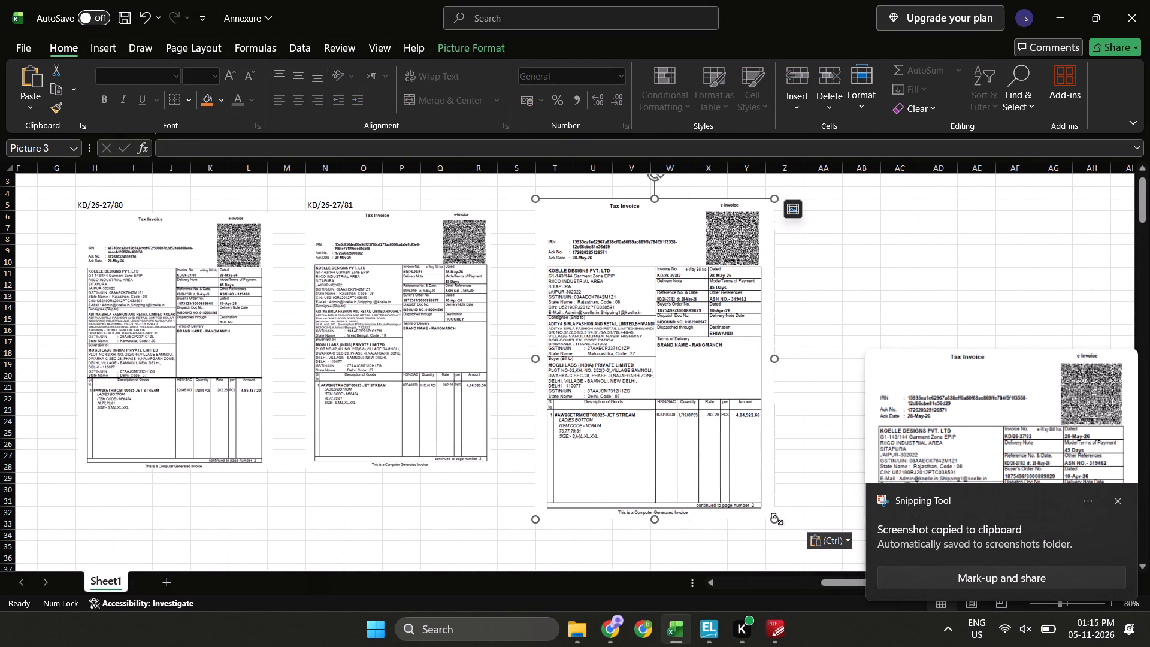
{"action": "left_click_drag", "start_coordinate": [777, 519], "coordinate": [709, 474]}
{"action": "left_click_drag", "start_coordinate": [654, 405], "coordinate": [661, 432]}
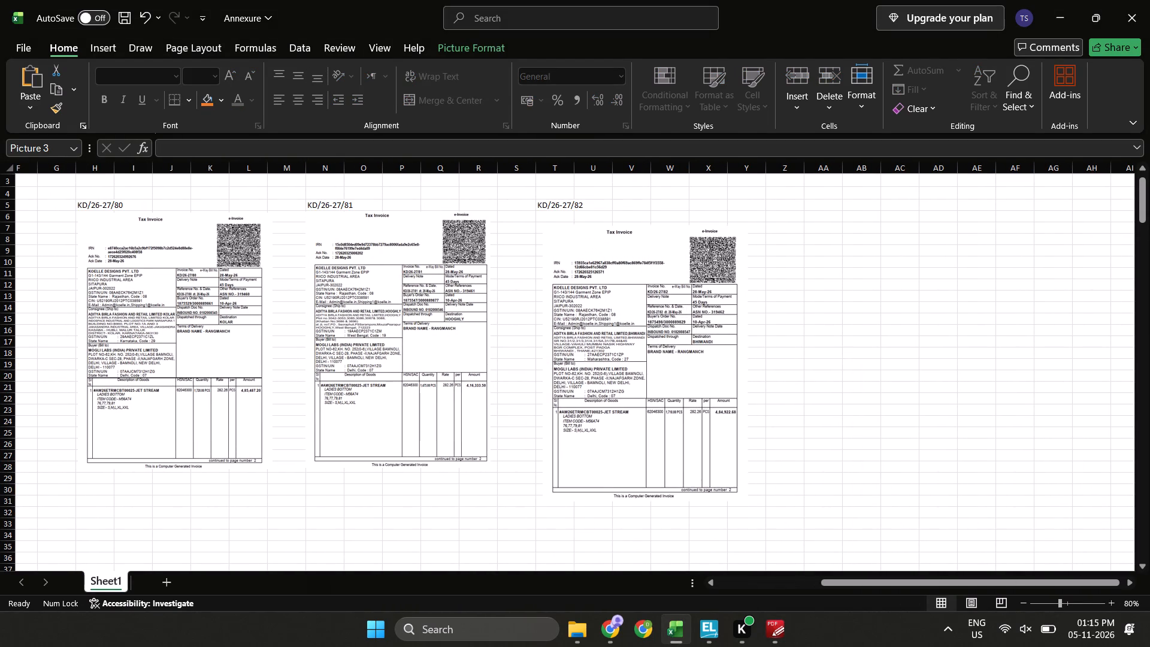
{"action": "left_click_drag", "start_coordinate": [661, 432], "coordinate": [654, 419]}
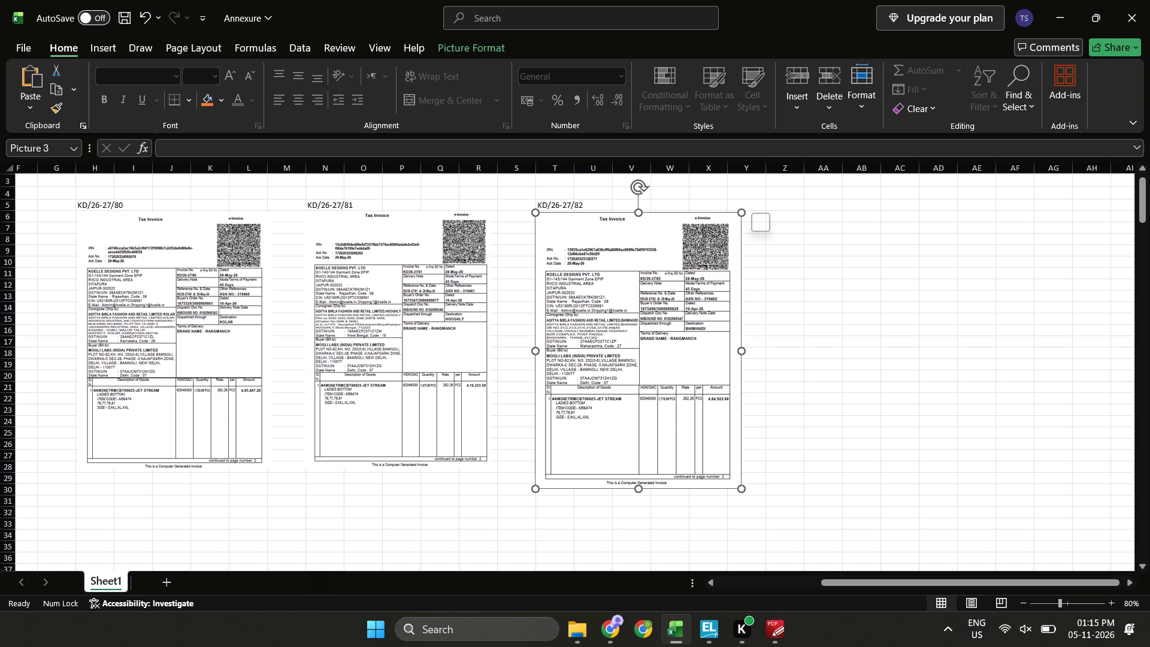
{"action": "left_click_drag", "start_coordinate": [743, 492], "coordinate": [718, 473]}
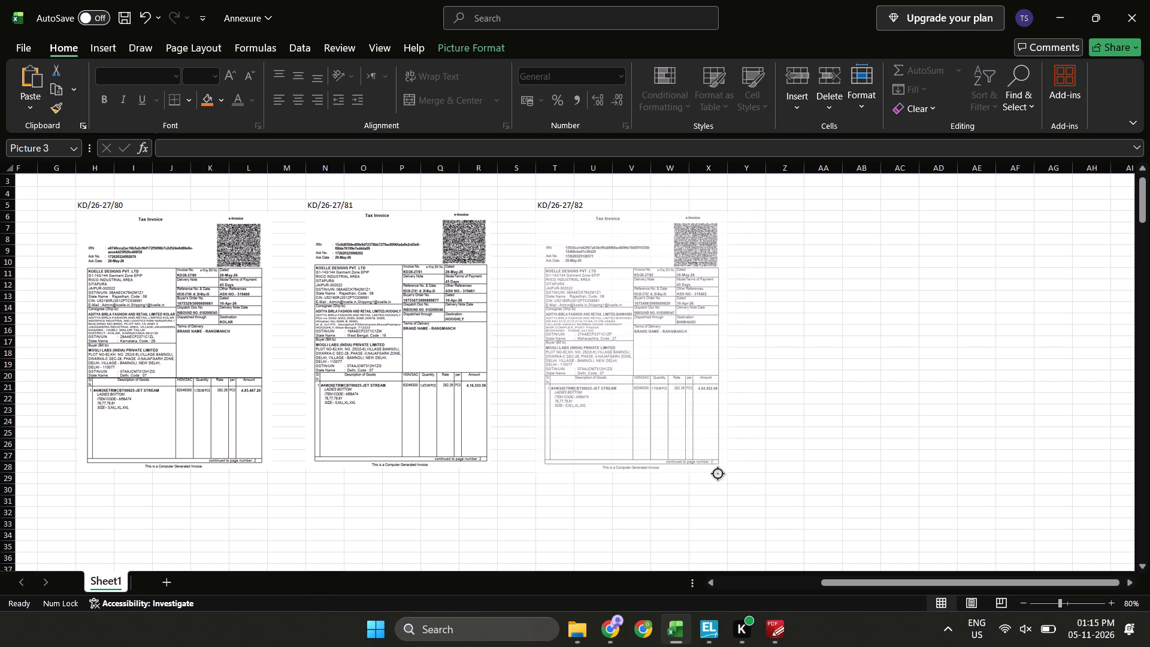
{"action": "left_click_drag", "start_coordinate": [718, 473], "coordinate": [718, 474]}
{"action": "left_click", "coordinate": [415, 434]}
{"action": "left_click", "coordinate": [618, 446]}
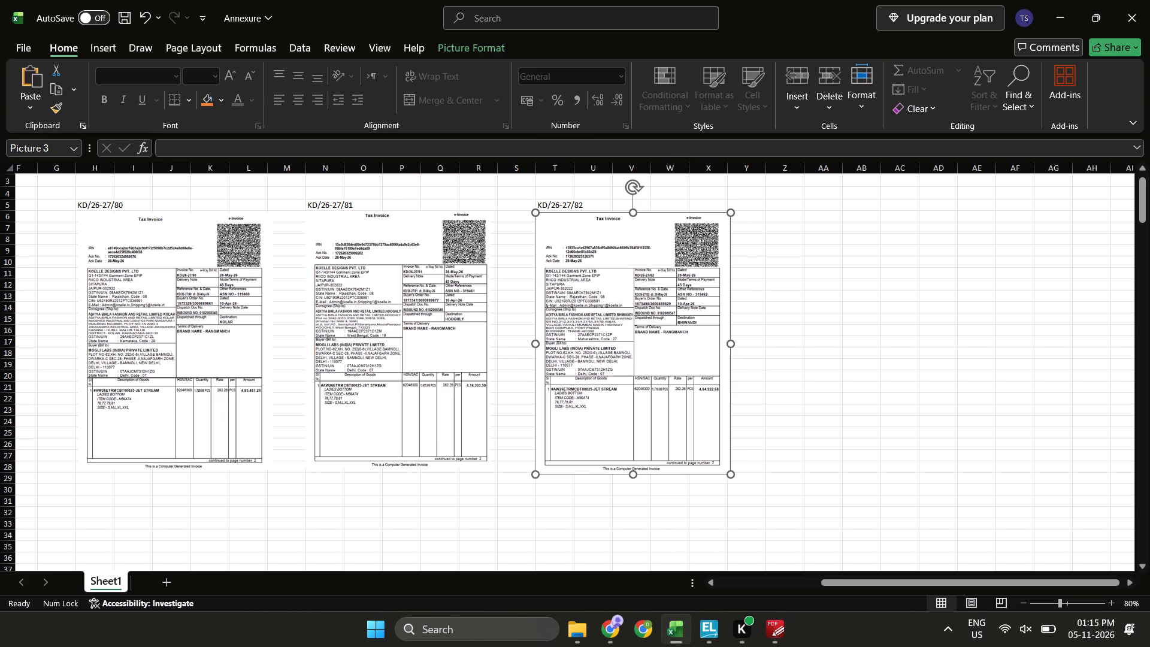
{"action": "left_click_drag", "start_coordinate": [733, 474], "coordinate": [723, 469]}
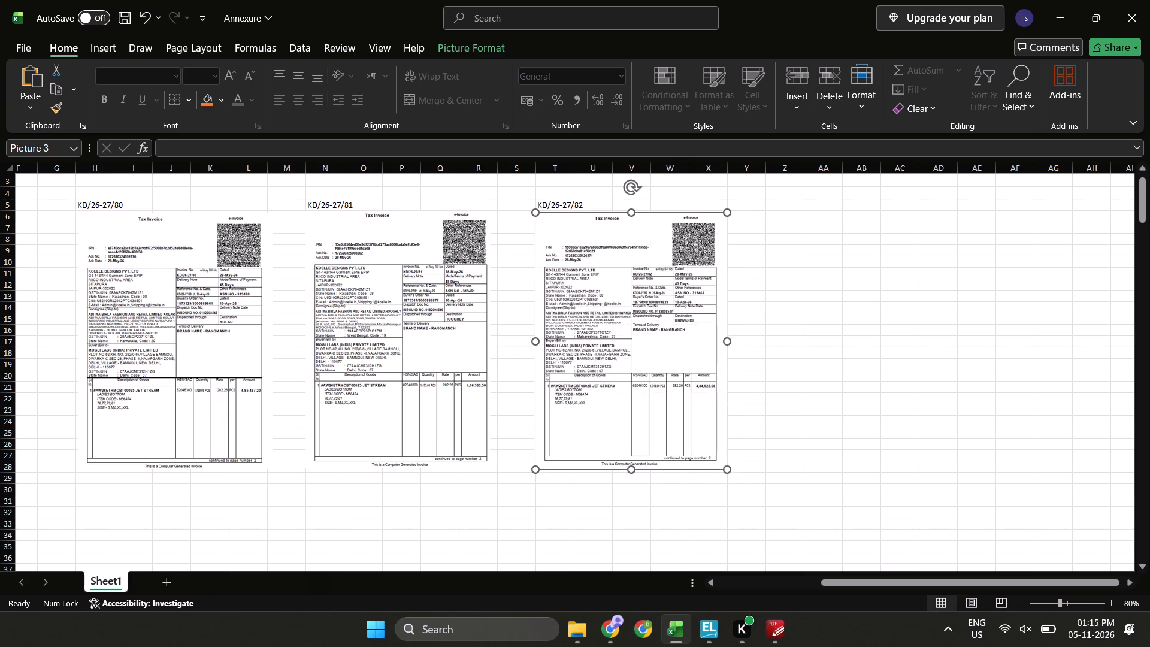
{"action": "scroll", "coordinate": [828, 507], "scroll_direction": "right", "scroll_amount": 3}
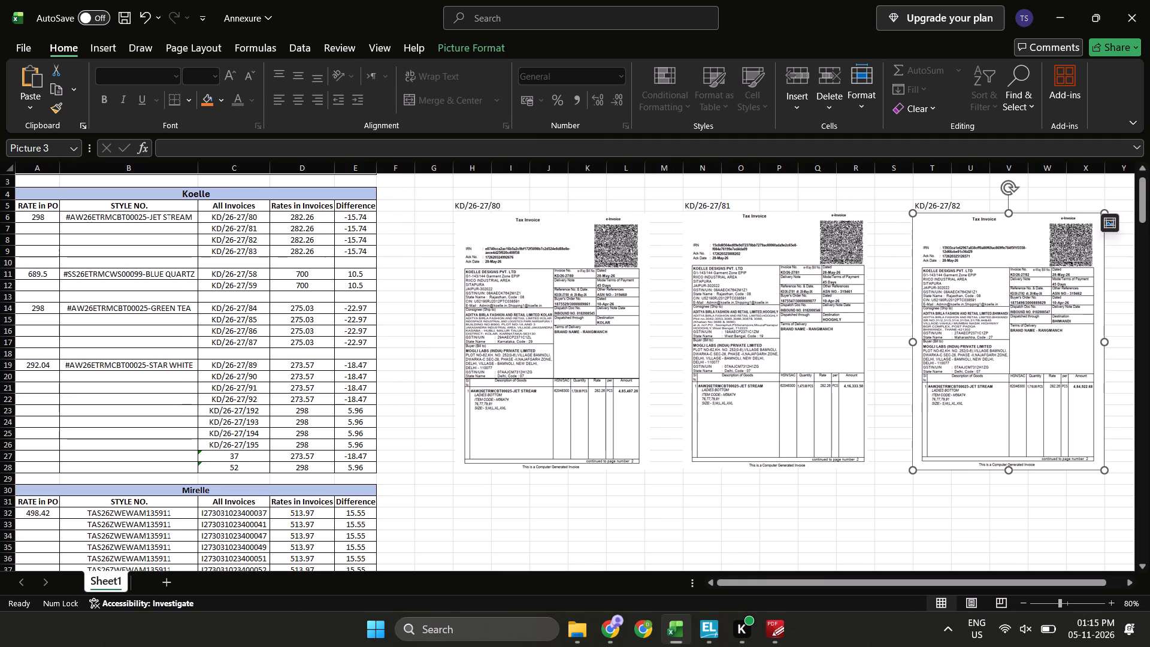
{"action": "left_click", "coordinate": [892, 209]}
{"action": "key", "text": "Right"}
{"action": "key", "text": "Right"}
{"action": "key", "text": "Right"}
{"action": "key", "text": "Right"}
{"action": "key", "text": "Right"}
{"action": "key", "text": "Right"}
{"action": "key", "text": "Right"}
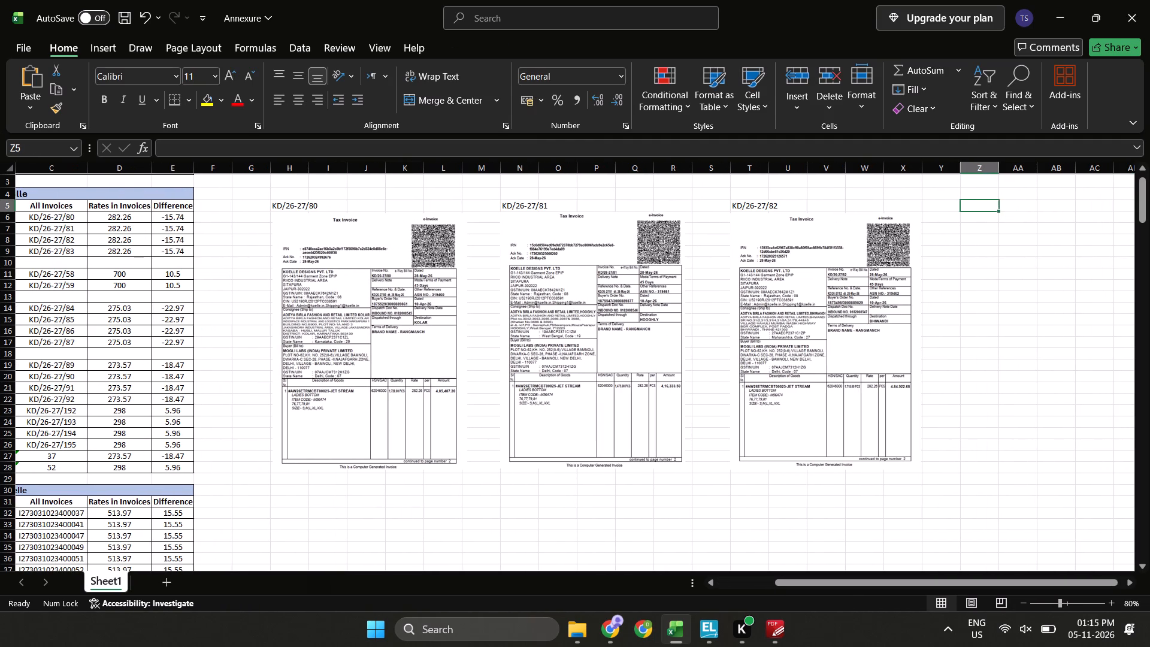
{"action": "key", "text": "equal"}
{"action": "key", "text": "Left"}
{"action": "key", "text": "Left"}
{"action": "key", "text": "Left"}
{"action": "key", "text": "Left"}
{"action": "key", "text": "Left"}
{"action": "key", "text": "ctrl+Left"}
{"action": "key", "text": "ctrl+Left"}
{"action": "key", "text": "ctrl+Left"}
{"action": "key", "text": "ctrl+Left"}
{"action": "key", "text": "ctrl+Left"}
{"action": "key", "text": "Left"}
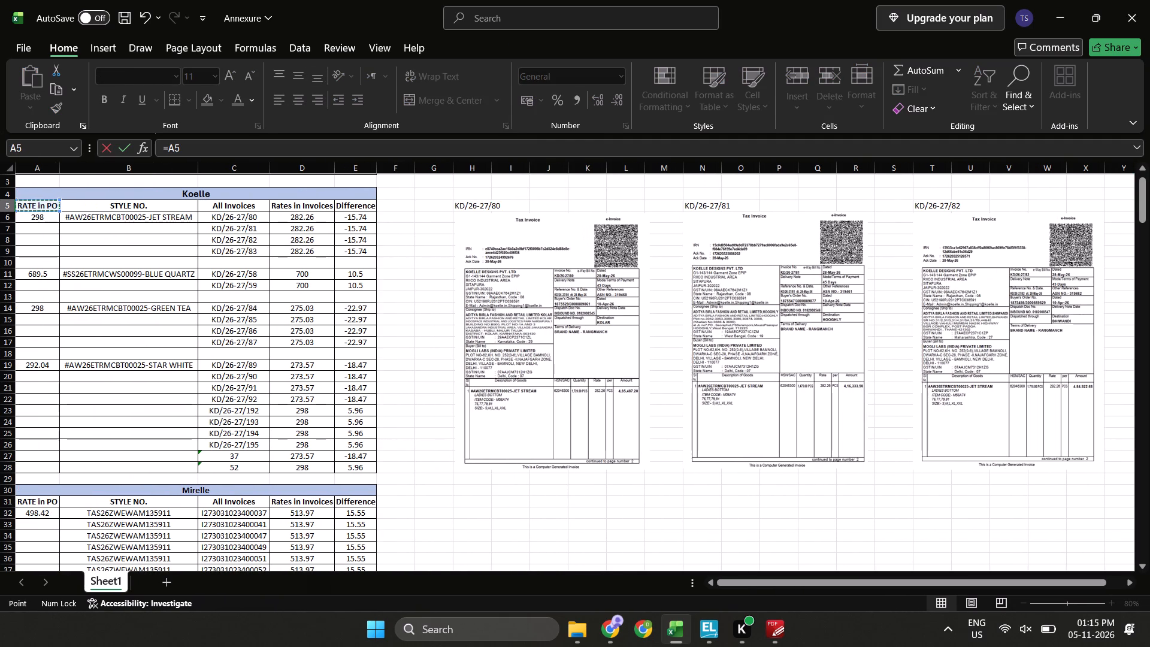
{"action": "key", "text": "Down"}
{"action": "key", "text": "Right"}
{"action": "key", "text": "Down"}
{"action": "key", "text": "Right"}
{"action": "key", "text": "Down"}
{"action": "key", "text": "Down"}
{"action": "key", "text": "Return"}
Look over the Annexure's Koelle and Mirelle tables and the labelled invoice screenshots beside them.
{"action": "scroll", "coordinate": [892, 209], "scroll_direction": "right", "scroll_amount": 2}
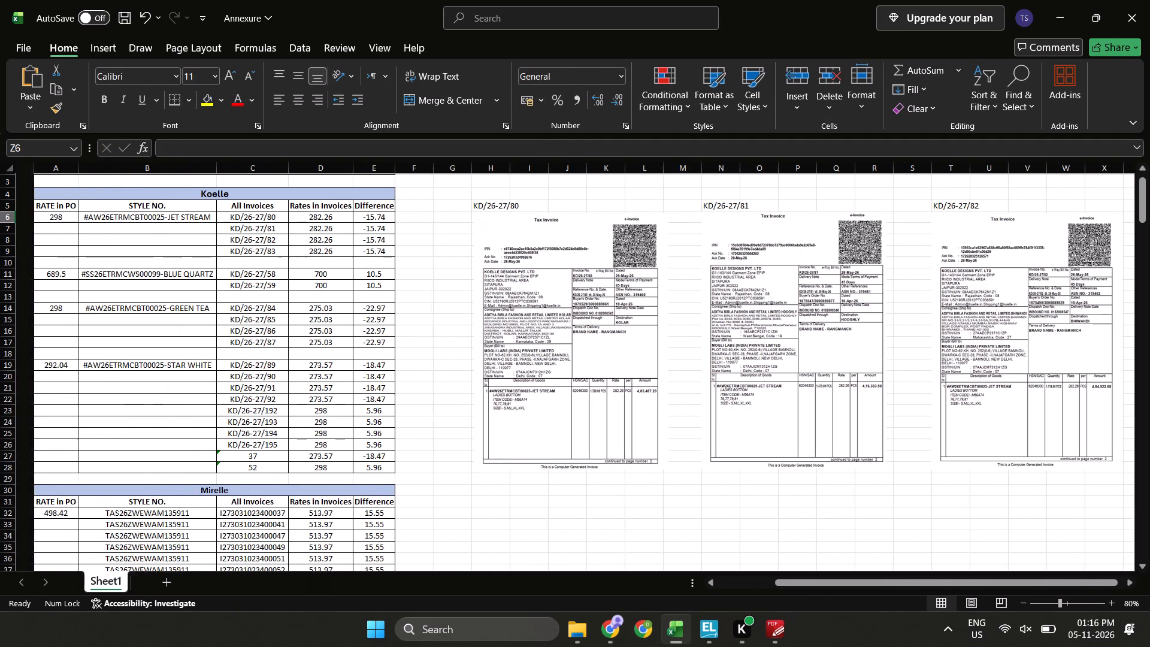
{"action": "scroll", "coordinate": [892, 209], "scroll_direction": "right", "scroll_amount": 1}
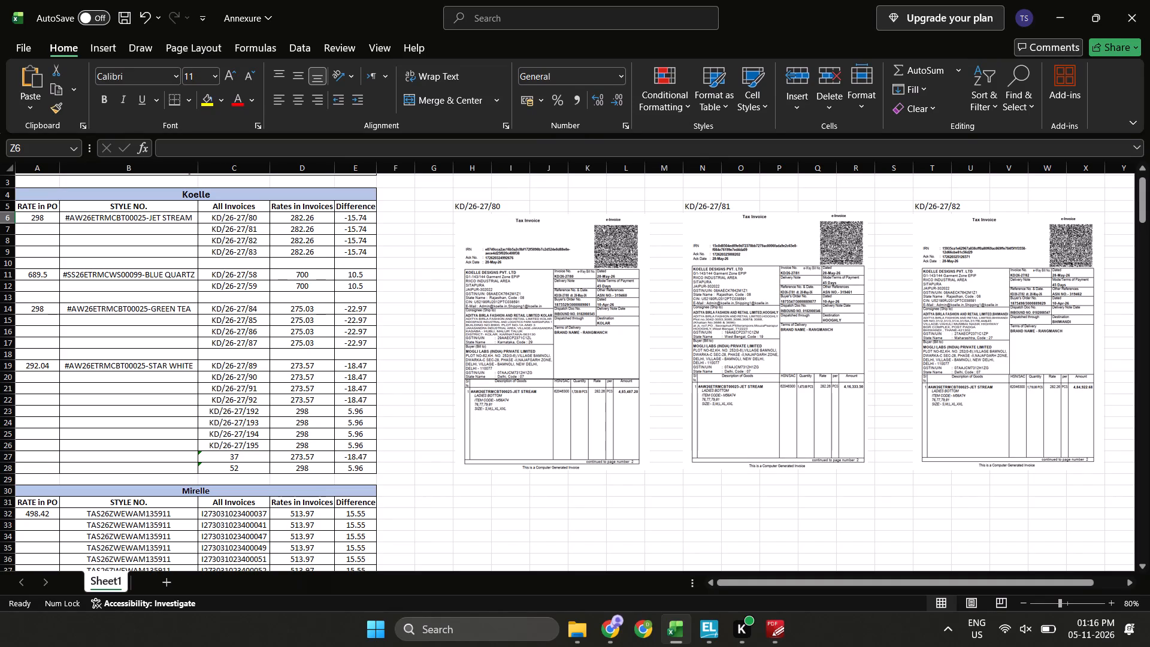
{"action": "scroll", "coordinate": [889, 210], "scroll_direction": "down", "scroll_amount": 1}
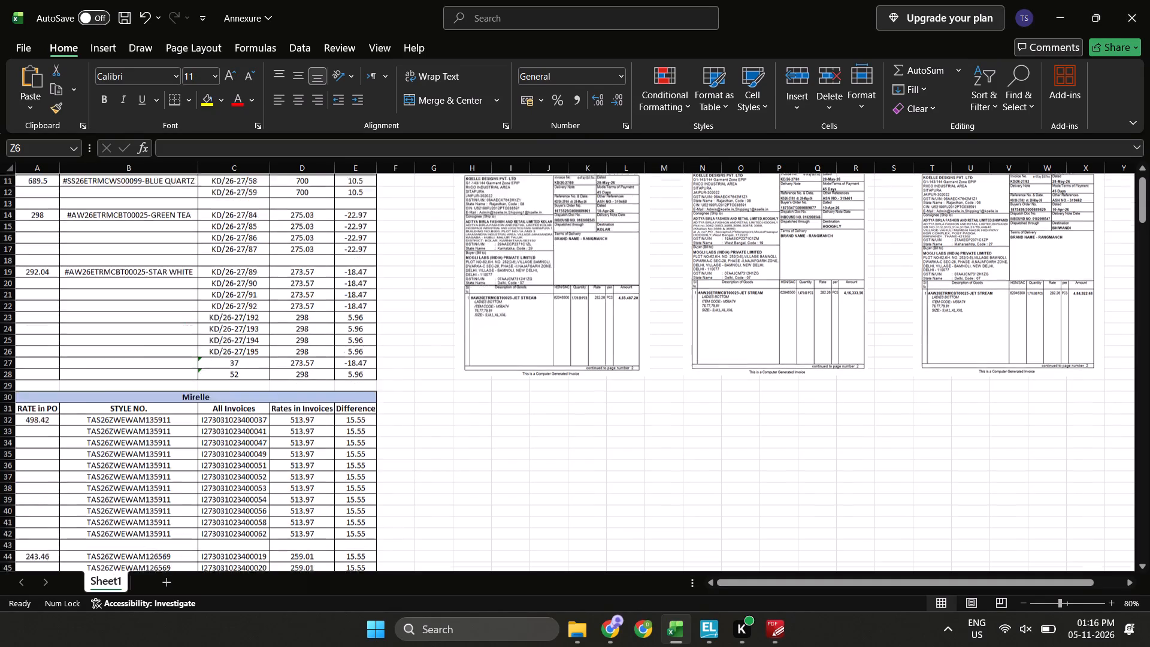
{"action": "scroll", "coordinate": [889, 210], "scroll_direction": "down", "scroll_amount": 5}
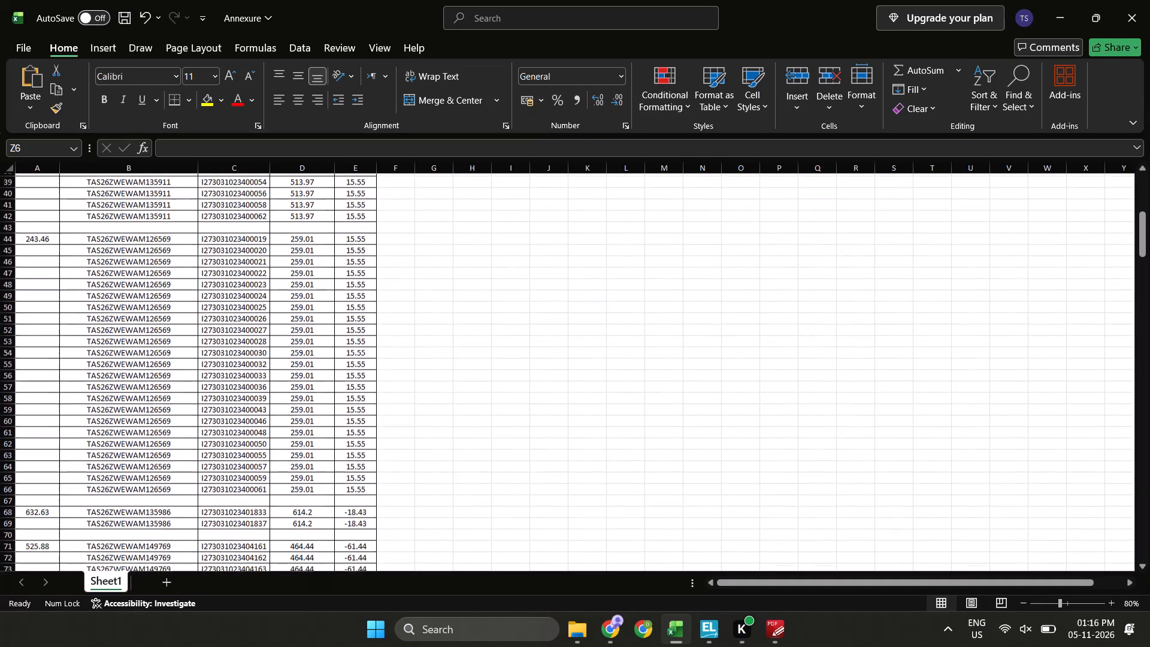
{"action": "scroll", "coordinate": [889, 210], "scroll_direction": "up", "scroll_amount": 2}
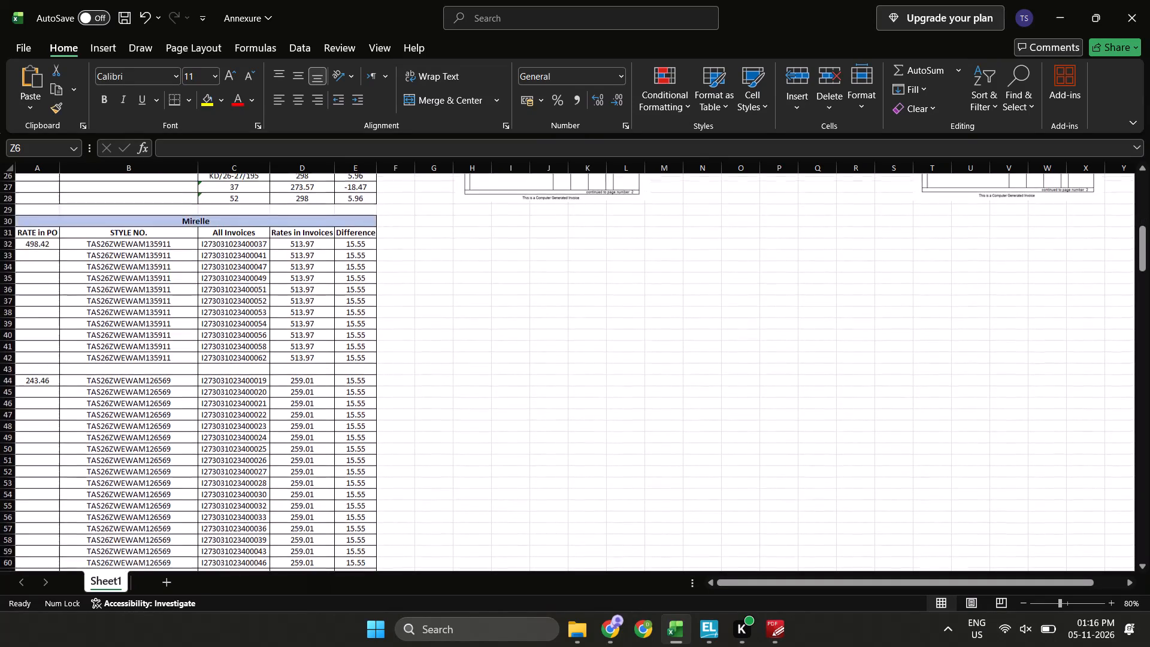
{"action": "scroll", "coordinate": [889, 210], "scroll_direction": "up", "scroll_amount": 2}
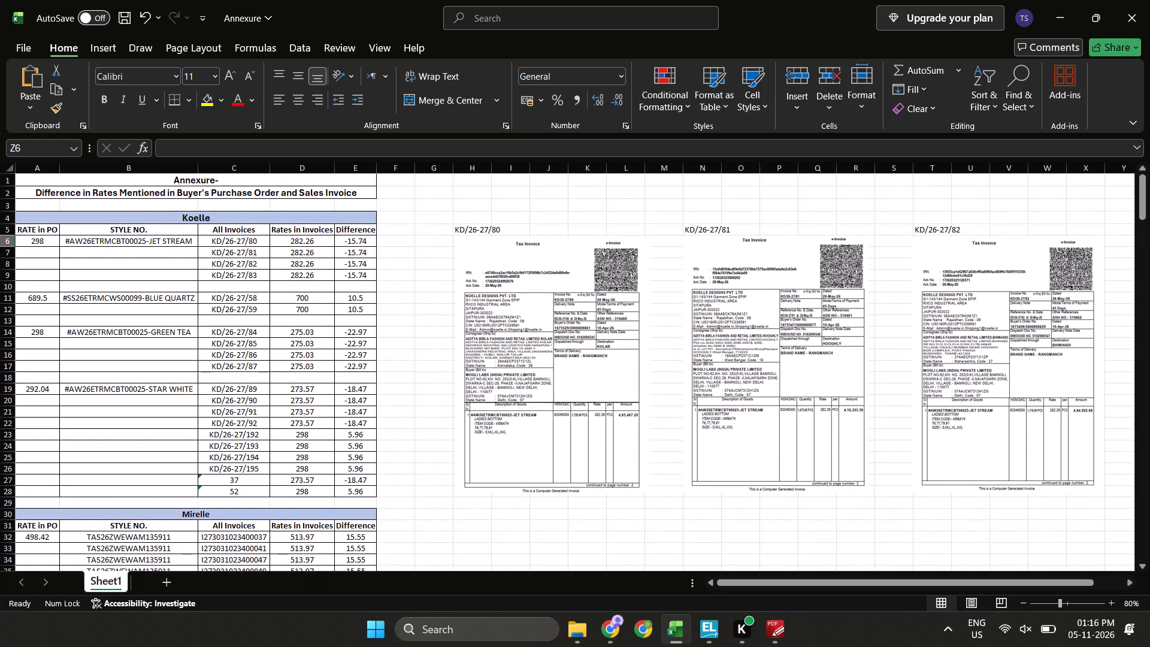
{"action": "scroll", "coordinate": [889, 210], "scroll_direction": "left", "scroll_amount": 1}
{"action": "key", "text": "alt+Tab"}
{"action": "key", "text": "alt+Tab"}
{"action": "scroll", "coordinate": [889, 210], "scroll_direction": "left", "scroll_amount": 1}
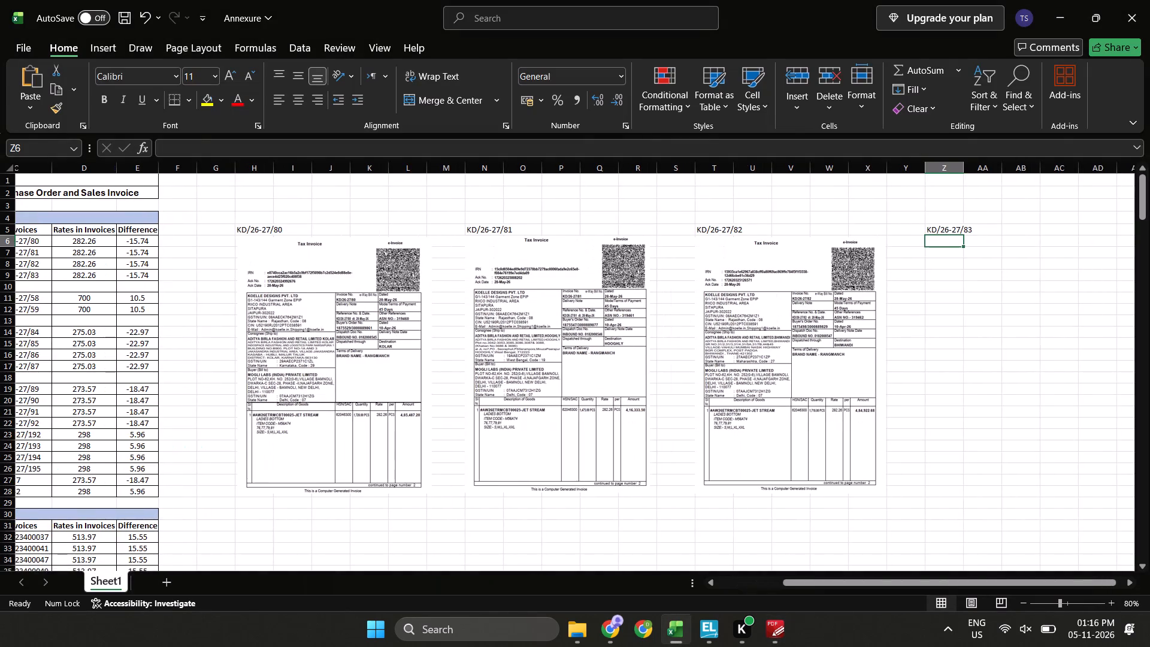
{"action": "scroll", "coordinate": [889, 210], "scroll_direction": "left", "scroll_amount": 1}
{"action": "key", "text": "alt+Tab"}
{"action": "key", "text": "alt+Tab"}
{"action": "scroll", "coordinate": [889, 210], "scroll_direction": "right", "scroll_amount": 1}
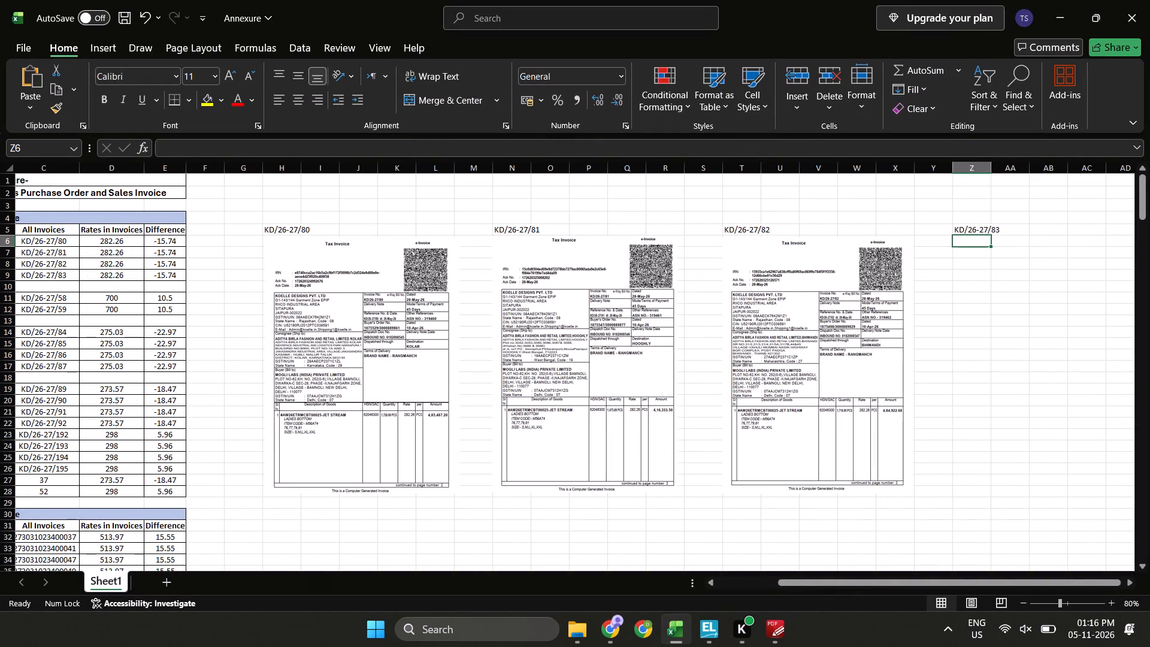
{"action": "key", "text": "alt+Tab"}
{"action": "key", "text": "alt+Tab"}
Switch to TallyPrime and close the KD/26-27/82 sales voucher to return to the ledger vouchers.
{"action": "key", "text": "alt+Tab"}
{"action": "key", "text": "alt+Tab"}
{"action": "key", "text": "alt+Tab"}
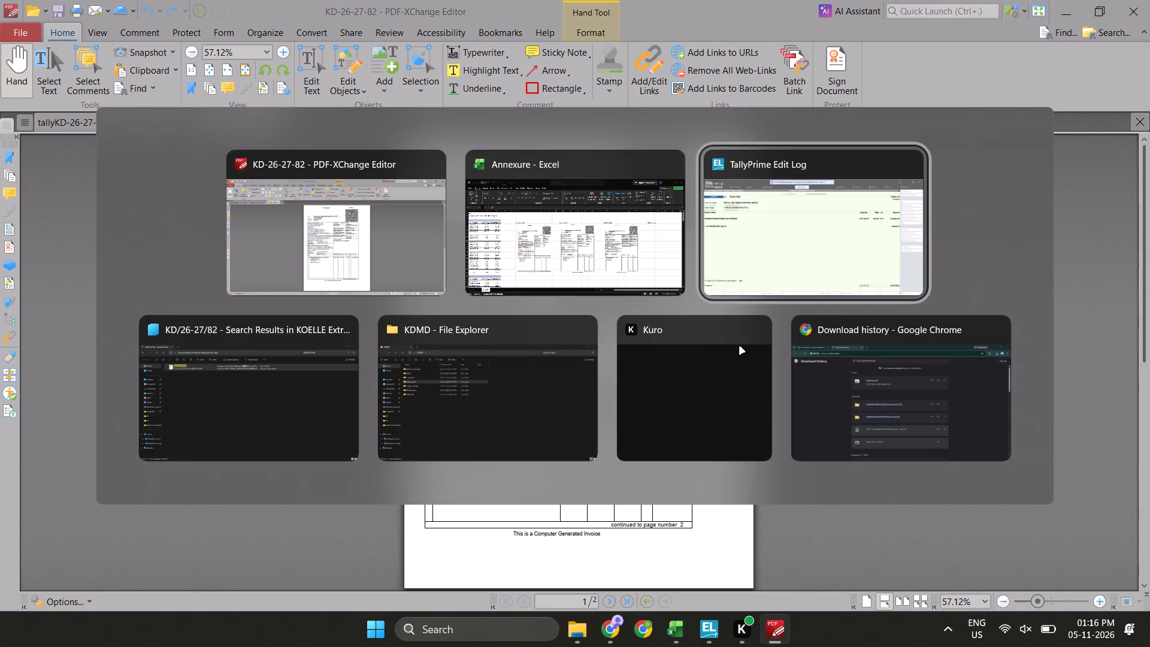
{"action": "key", "text": "Escape"}
{"action": "key", "text": "Escape"}
{"action": "key", "text": "Escape"}
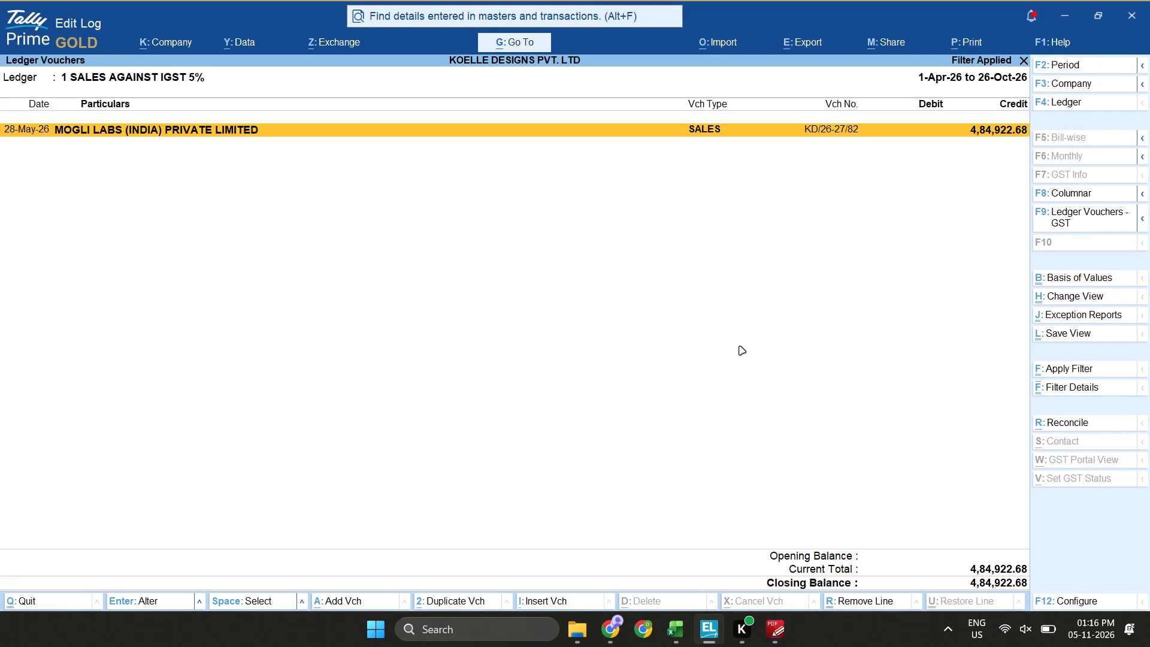
Switch back to the Annexure workbook and copy the invoice number KD/26-27/83 from cell Z5.
{"action": "key", "text": "alt+Tab"}
{"action": "key", "text": "alt+Tab"}
{"action": "key", "text": "alt+Tab"}
{"action": "key", "text": "alt+Tab"}
{"action": "key", "text": "alt+Left"}
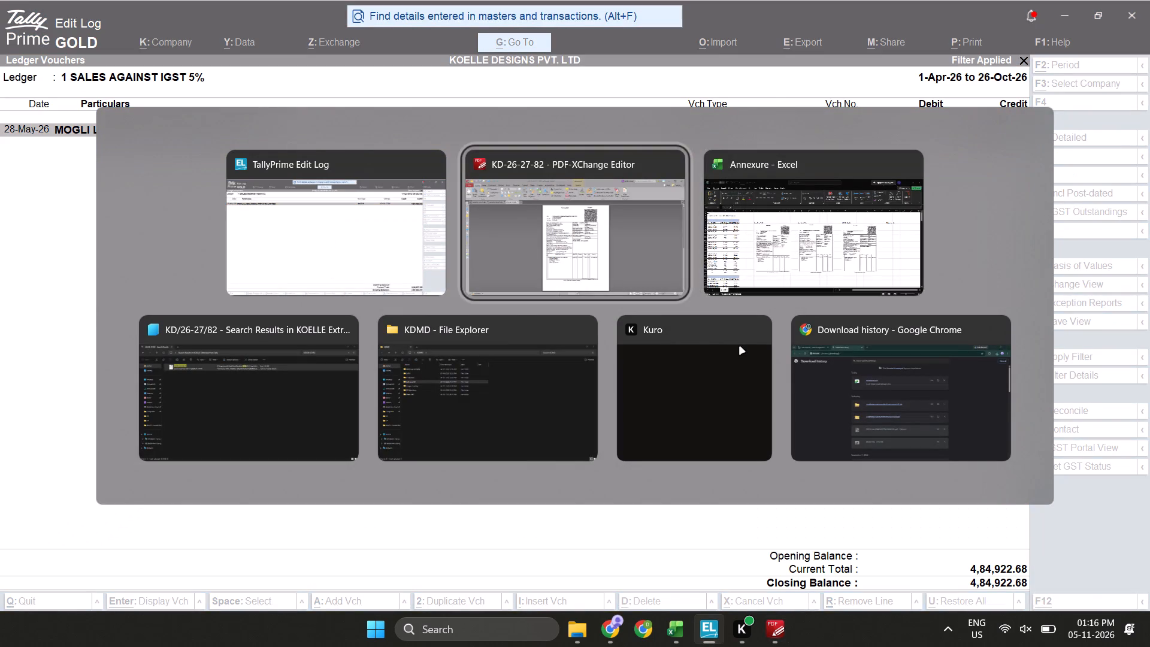
{"action": "key", "text": "alt+Right"}
{"action": "key", "text": "Up"}
{"action": "key", "text": "ctrl+c"}
{"action": "key", "text": "Tab"}
Switch to TallyPrime, filter the ledger vouchers by the copied invoice number KD/26-27/83 and open its sales voucher.
{"action": "key", "text": "alt+Tab"}
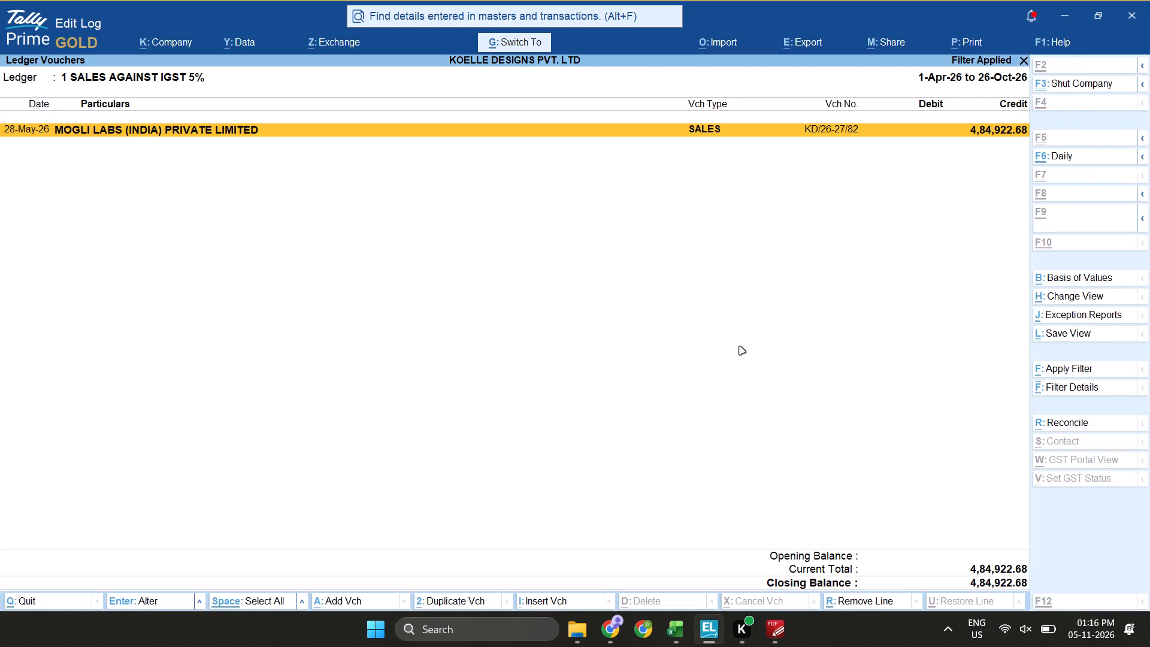
{"action": "key", "text": "ctrl+f"}
{"action": "key", "text": "ctrl+v"}
{"action": "key", "text": "Return"}
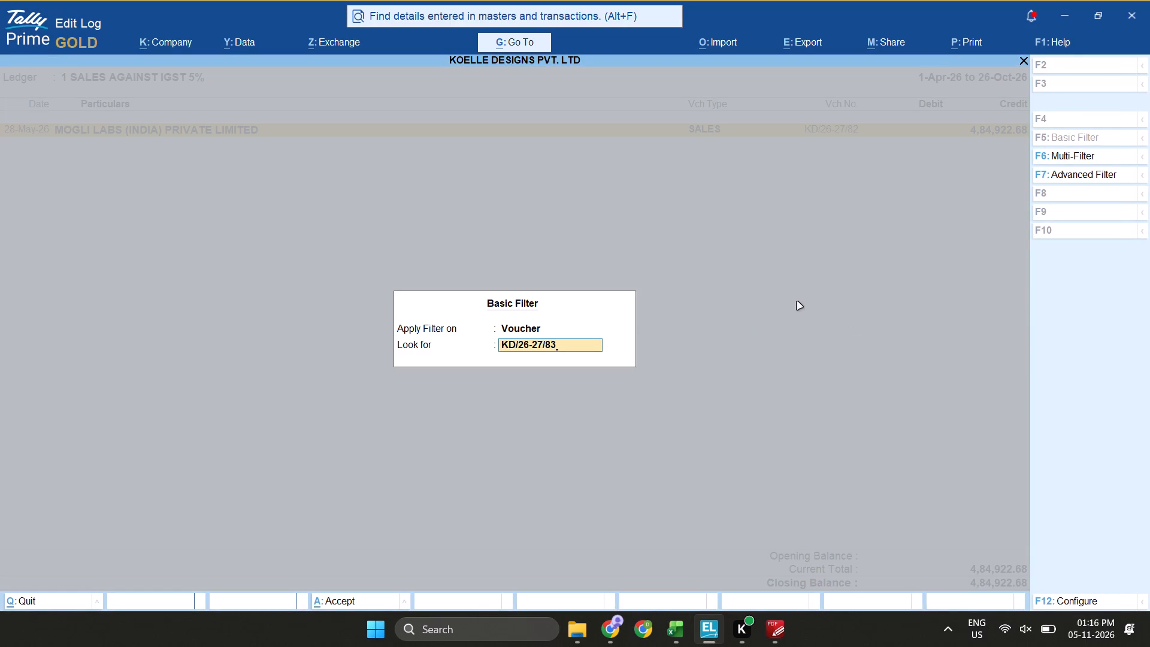
{"action": "key", "text": "Return"}
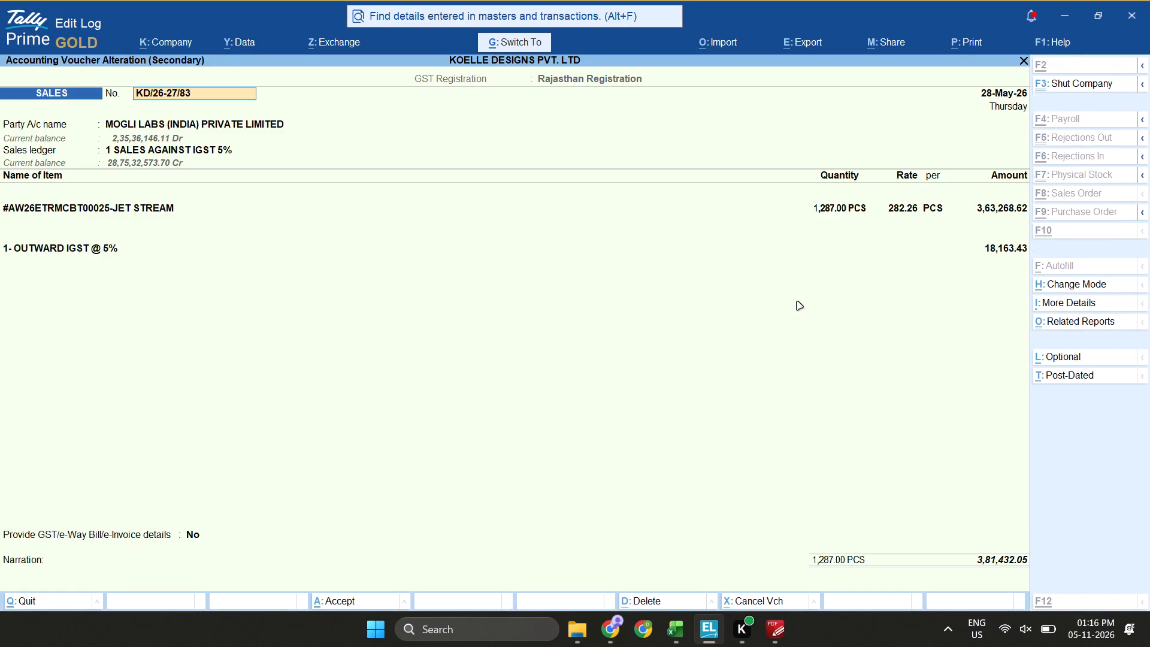
Print the sales voucher to a PDF named KD-26-27-83 in the KOELLE Extracted from Tally folder.
{"action": "key", "text": "ctrl+p"}
{"action": "key", "text": "p"}
{"action": "key", "text": "Left"}
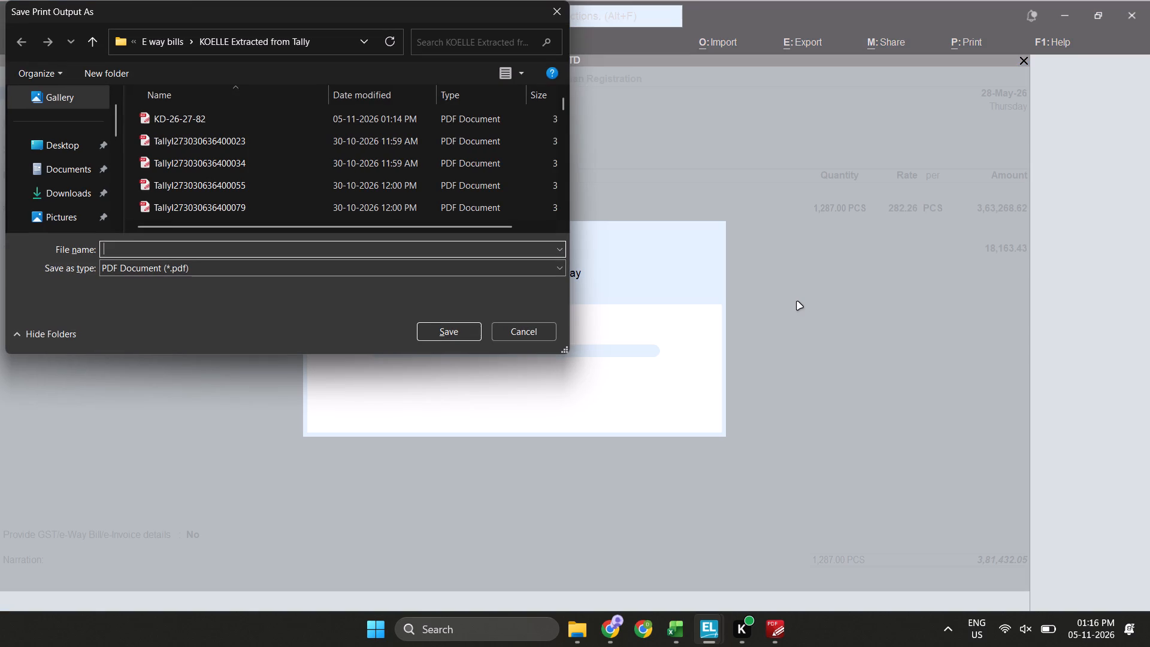
{"action": "key", "text": "ctrl+v"}
{"action": "key", "text": "Right"}
{"action": "key", "text": "Left"}
{"action": "key", "text": "Left"}
{"action": "key", "text": "Left"}
{"action": "key", "text": "shift+Left"}
{"action": "key", "text": "shift+Right"}
{"action": "key", "text": "shift+Right"}
{"action": "key", "text": "minus"}
{"action": "key", "text": "Left"}
{"action": "key", "text": "Left"}
{"action": "key", "text": "Left"}
{"action": "key", "text": "Left"}
{"action": "key", "text": "Left"}
{"action": "key", "text": "Left"}
{"action": "key", "text": "shift+Left"}
{"action": "key", "text": "minus"}
{"action": "key", "text": "Return"}
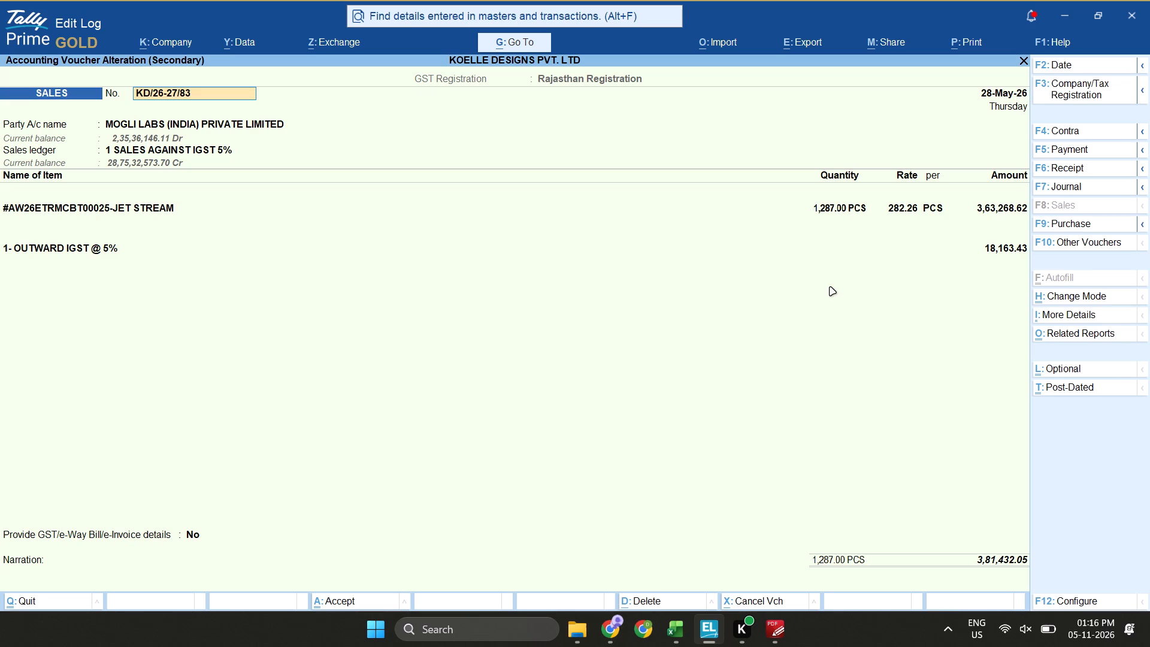
Switch to the File Explorer search results, search the folder for KD/26-27/83 and open the KD-26-27-83 PDF.
{"action": "key", "text": "alt+Tab"}
{"action": "key", "text": "alt+Down"}
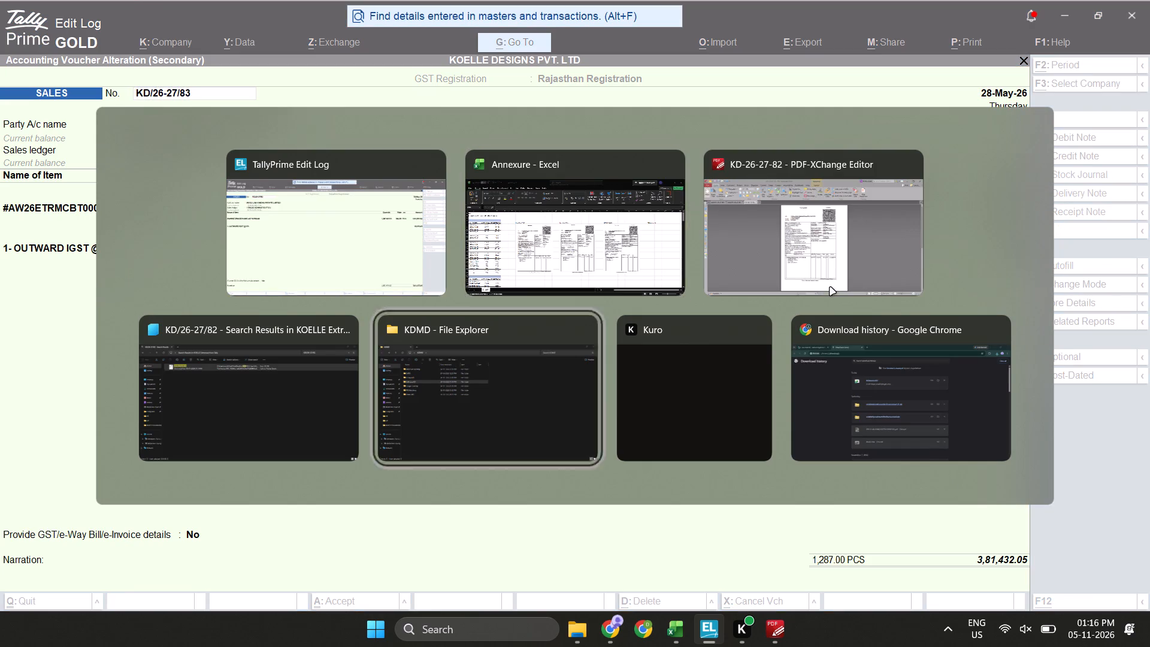
{"action": "key", "text": "alt+Left"}
{"action": "key", "text": "ctrl+f"}
{"action": "key", "text": "ctrl+a"}
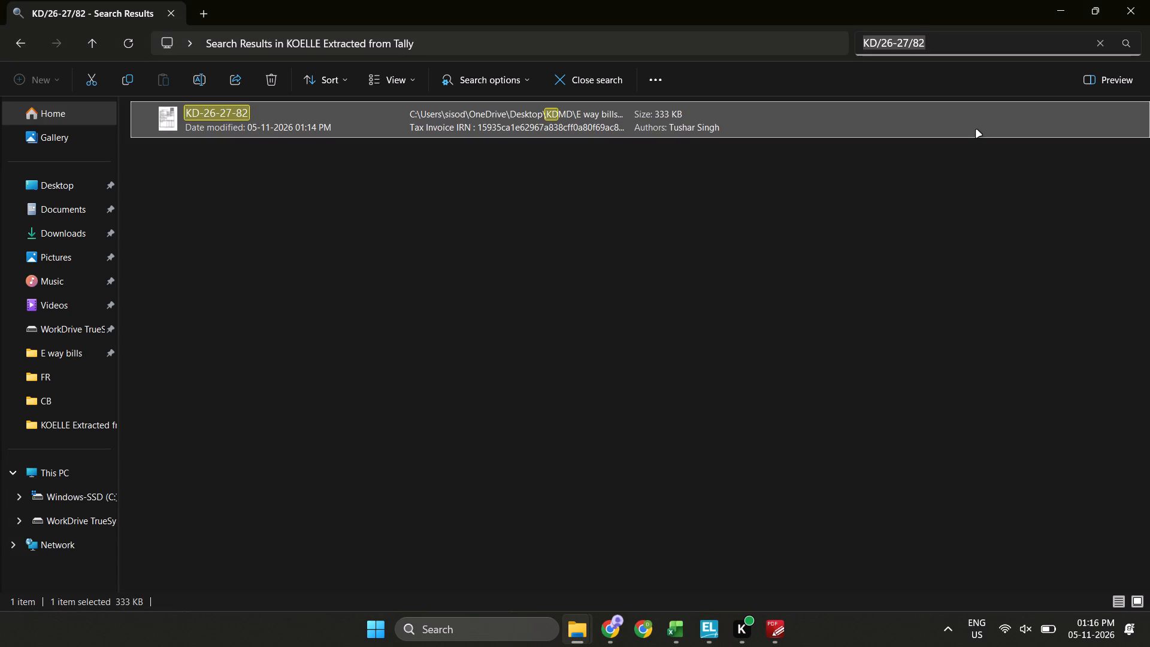
{"action": "key", "text": "ctrl+v"}
{"action": "key", "text": "Return"}
{"action": "double_click", "coordinate": [786, 117]}
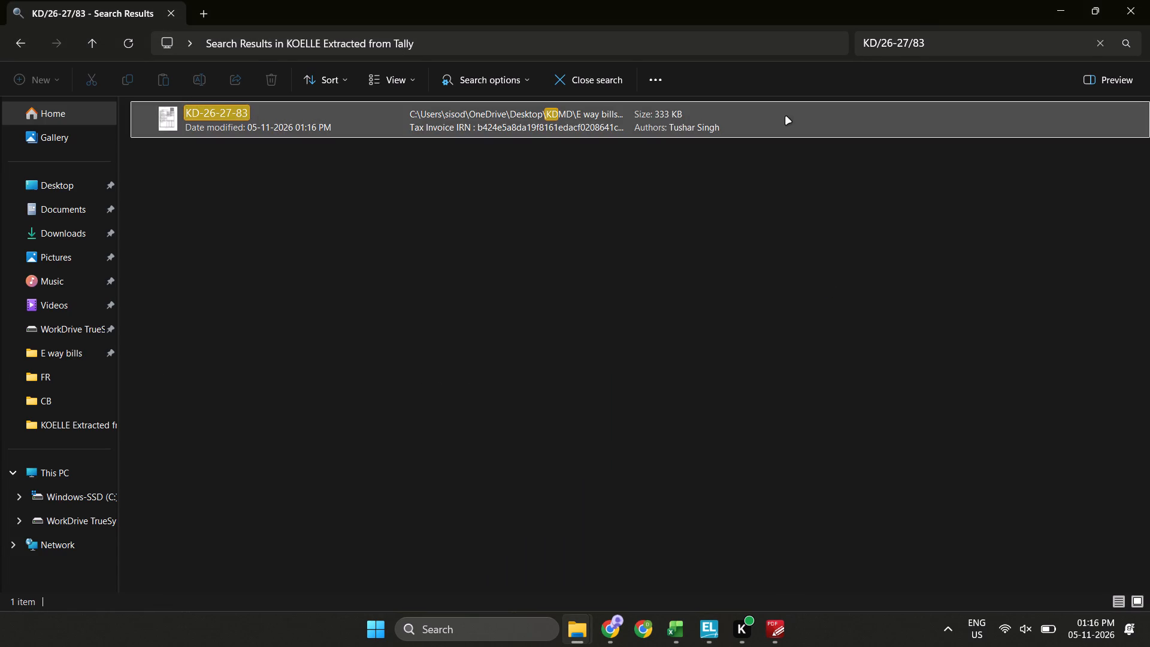
Capture a screenshot of the first page of the KD-26-27-83 invoice PDF, fitted whole in the view.
{"action": "scroll", "coordinate": [705, 364], "scroll_direction": "down", "scroll_amount": 5, "text": "ctrl"}
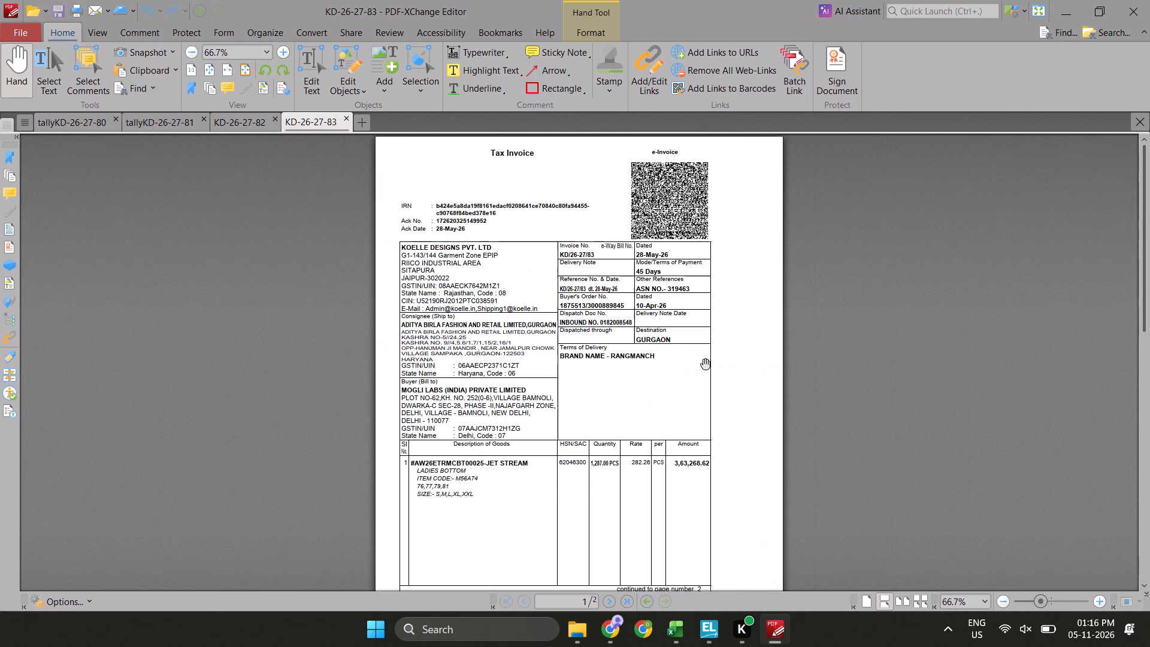
{"action": "scroll", "coordinate": [705, 364], "scroll_direction": "down", "scroll_amount": 1, "text": "ctrl"}
{"action": "key", "text": "Print"}
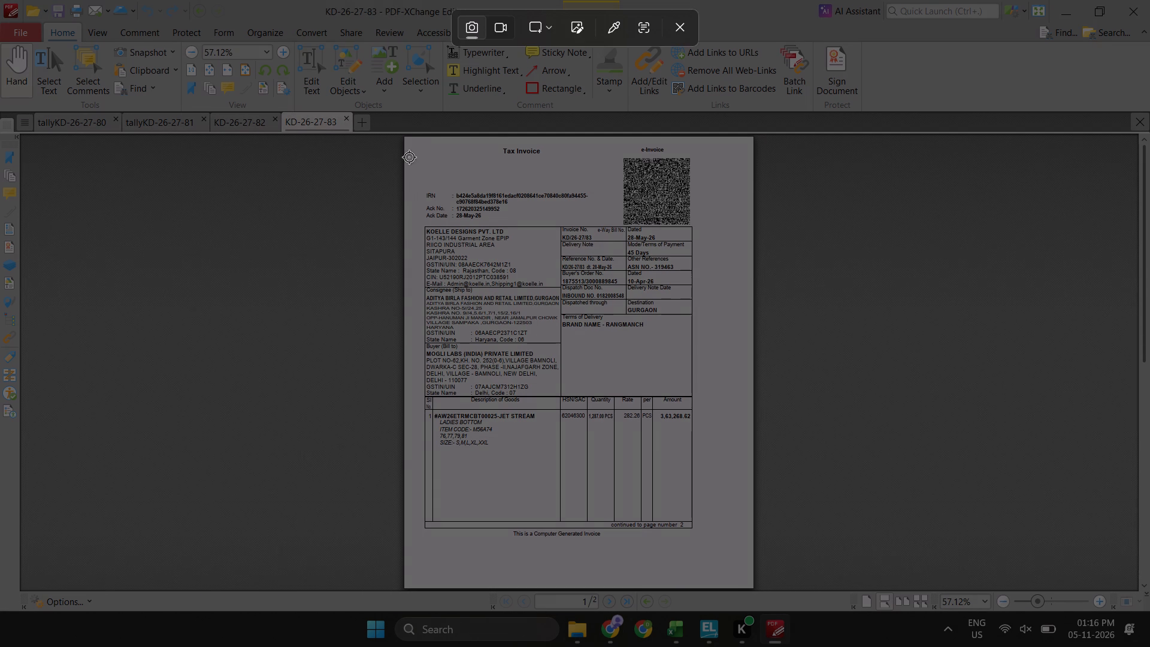
{"action": "left_click_drag", "start_coordinate": [414, 147], "coordinate": [697, 542]}
{"action": "scroll", "coordinate": [577, 512], "scroll_direction": "right", "scroll_amount": 1}
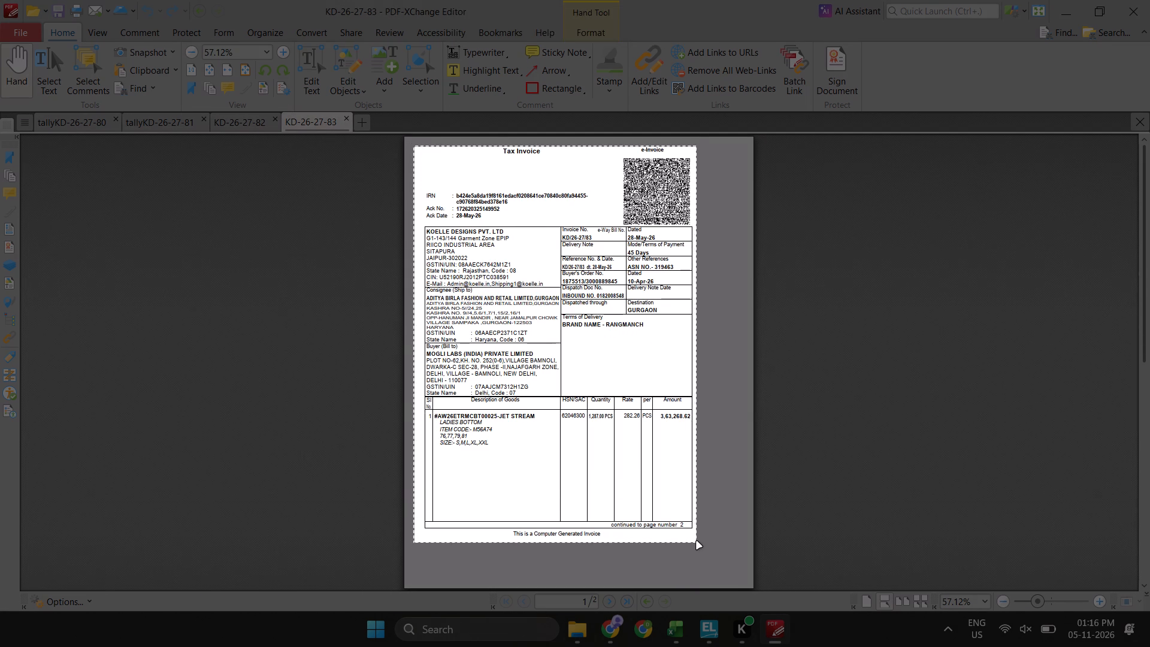
{"action": "left_click_drag", "start_coordinate": [697, 542], "coordinate": [698, 540]}
Switch back to the Annexure workbook and paste the KD/26-27/83 invoice screenshot into Sheet1.
{"action": "key", "text": "alt+Tab"}
{"action": "key", "text": "alt+Tab"}
{"action": "key", "text": "alt+Tab"}
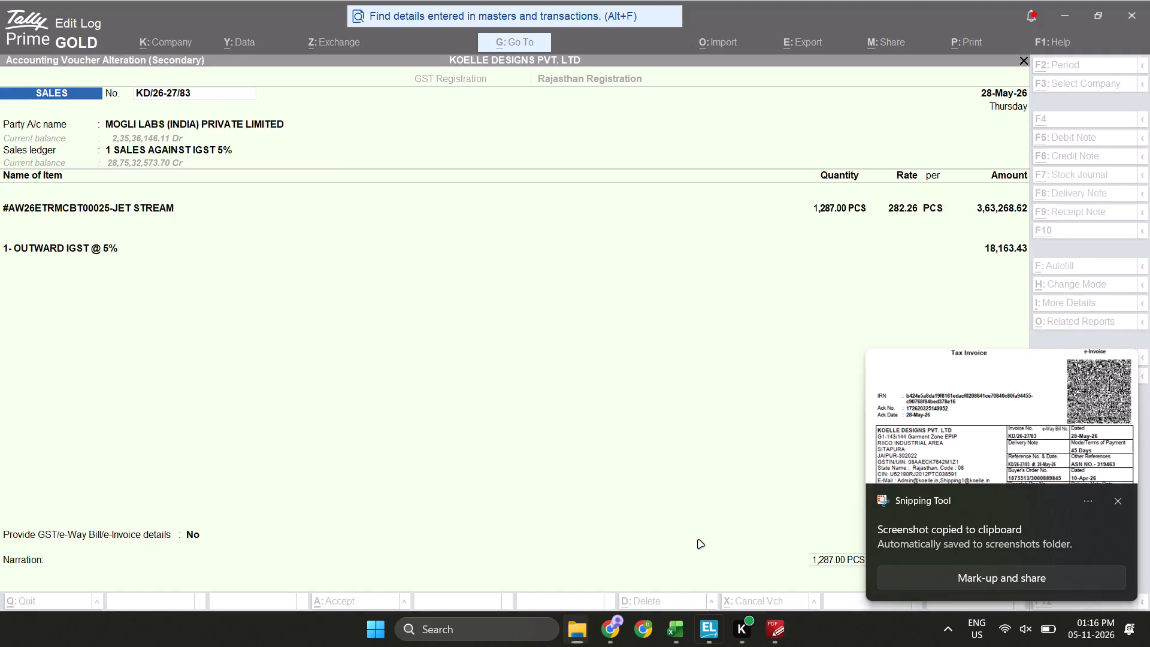
{"action": "key", "text": "alt+Tab"}
{"action": "key", "text": "alt+Tab"}
{"action": "key", "text": "alt+Down"}
{"action": "key", "text": "alt+Left"}
{"action": "key", "text": "alt+Left"}
{"action": "key", "text": "ctrl+v"}
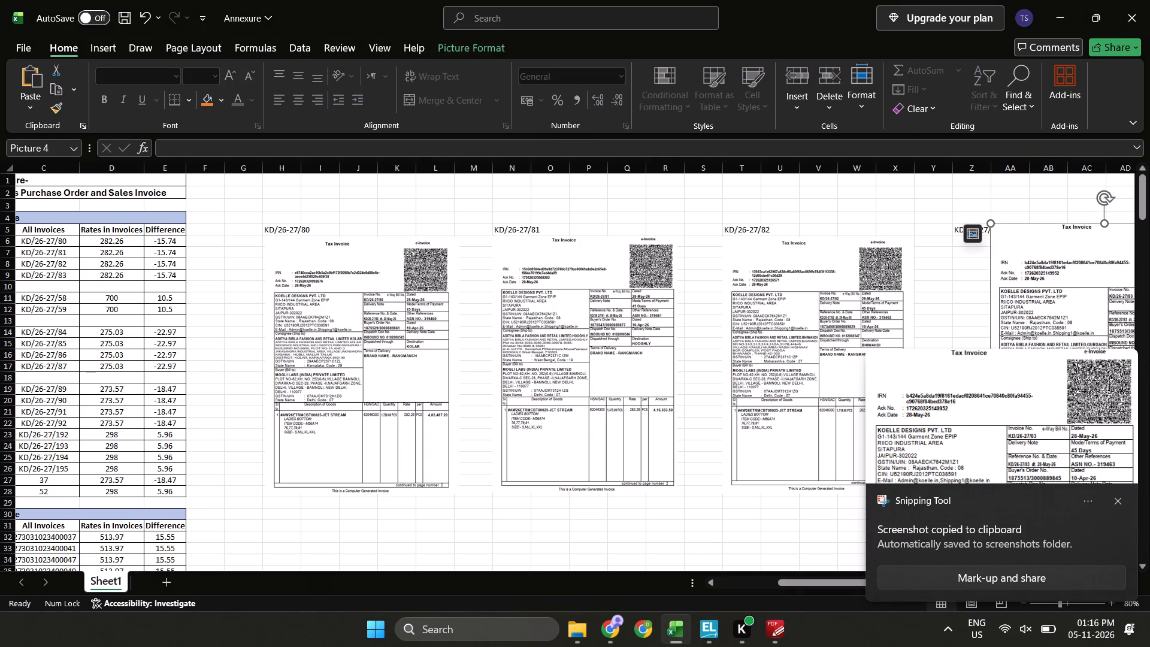
Shrink the pasted invoice image and position it directly below the KD/26-27/83 label, matching the neighbouring invoice images.
{"action": "scroll", "coordinate": [740, 391], "scroll_direction": "left", "scroll_amount": 3}
{"action": "left_click_drag", "start_coordinate": [827, 534], "coordinate": [721, 488]}
{"action": "left_click_drag", "start_coordinate": [705, 408], "coordinate": [664, 425]}
{"action": "left_click_drag", "start_coordinate": [672, 424], "coordinate": [674, 419]}
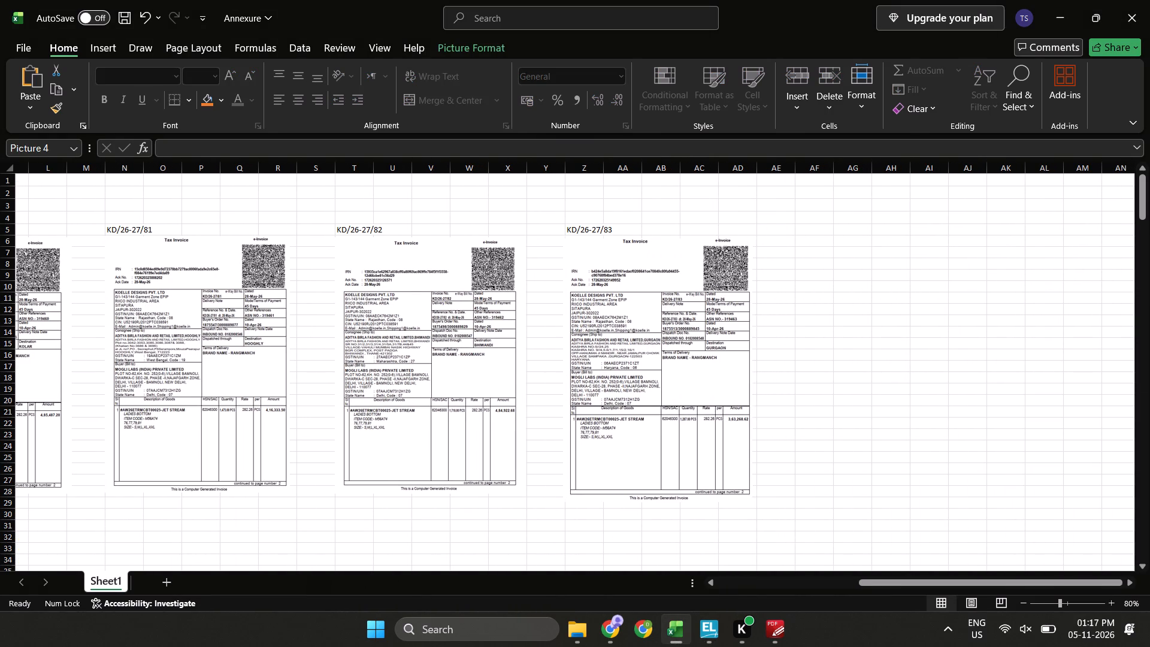
{"action": "left_click_drag", "start_coordinate": [674, 419], "coordinate": [676, 419]}
{"action": "left_click", "coordinate": [677, 421]}
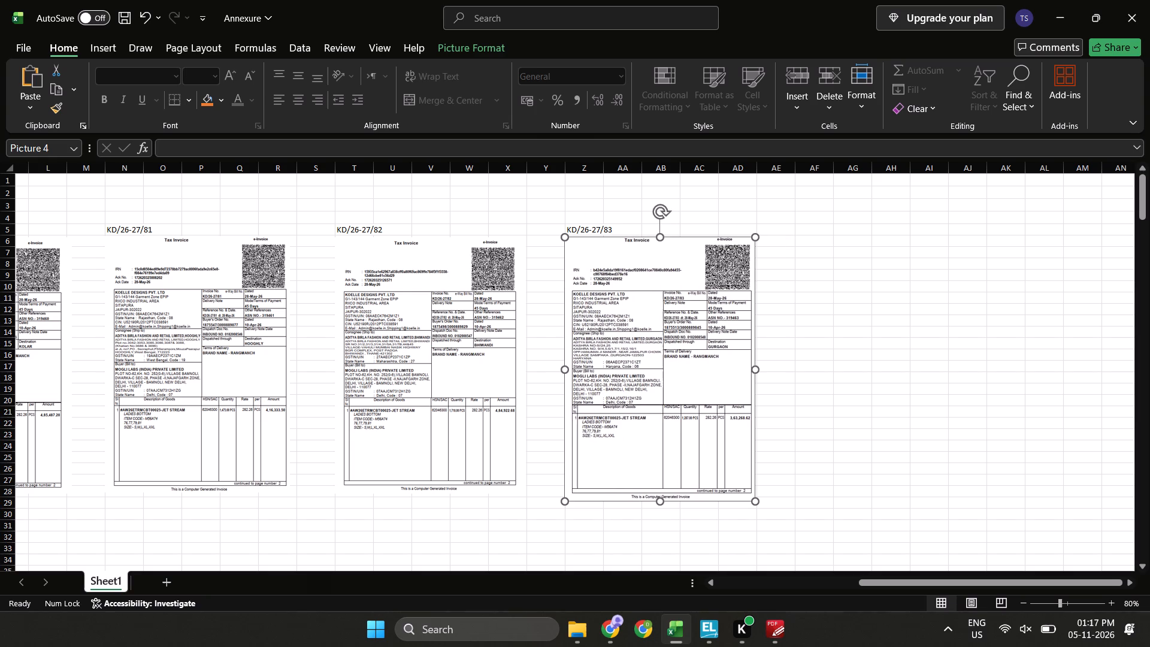
{"action": "left_click", "coordinate": [849, 413]}
{"action": "left_click", "coordinate": [736, 434]}
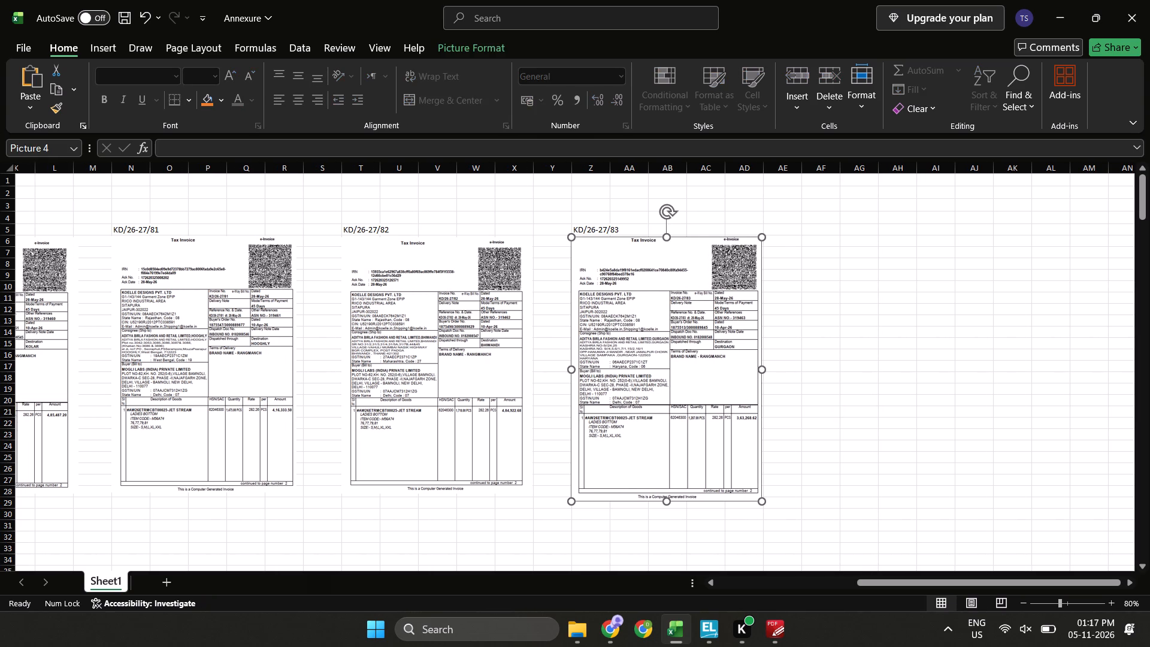
{"action": "left_click_drag", "start_coordinate": [764, 505], "coordinate": [742, 487]}
{"action": "left_click", "coordinate": [873, 422]}
Insert ten blank columns at column G, between the Koelle table and the invoice screenshots.
{"action": "scroll", "coordinate": [873, 422], "scroll_direction": "right", "scroll_amount": 2}
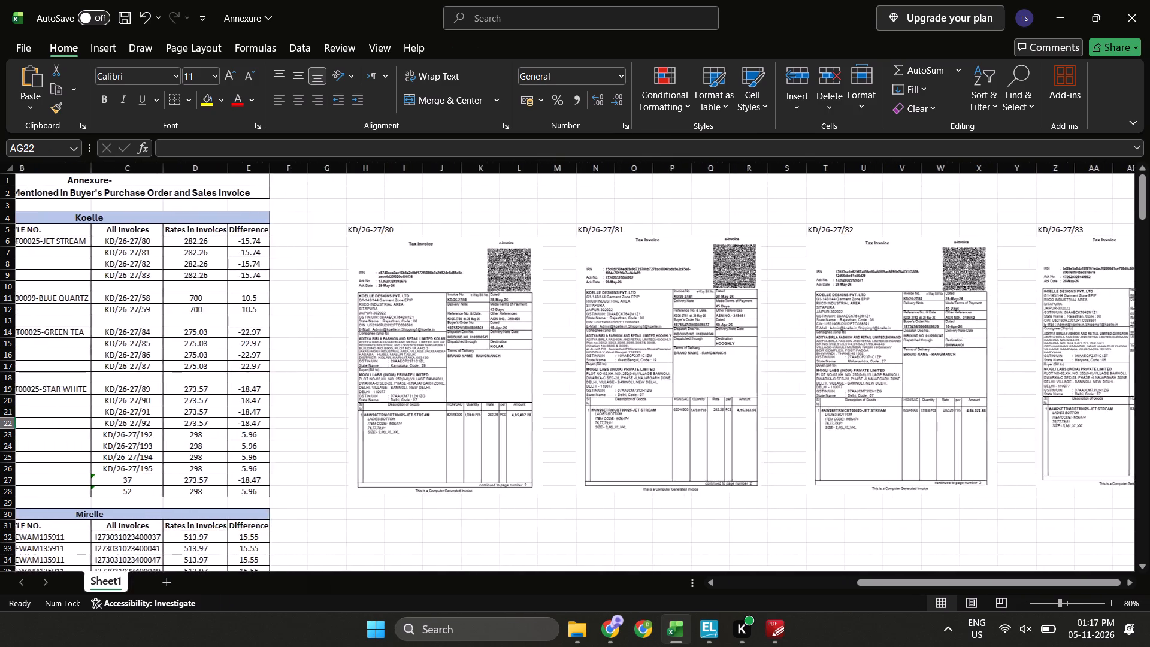
{"action": "scroll", "coordinate": [873, 422], "scroll_direction": "right", "scroll_amount": 1}
{"action": "left_click", "coordinate": [432, 262]}
{"action": "key", "text": "ctrl+space"}
{"action": "key", "text": "ctrl+plus"}
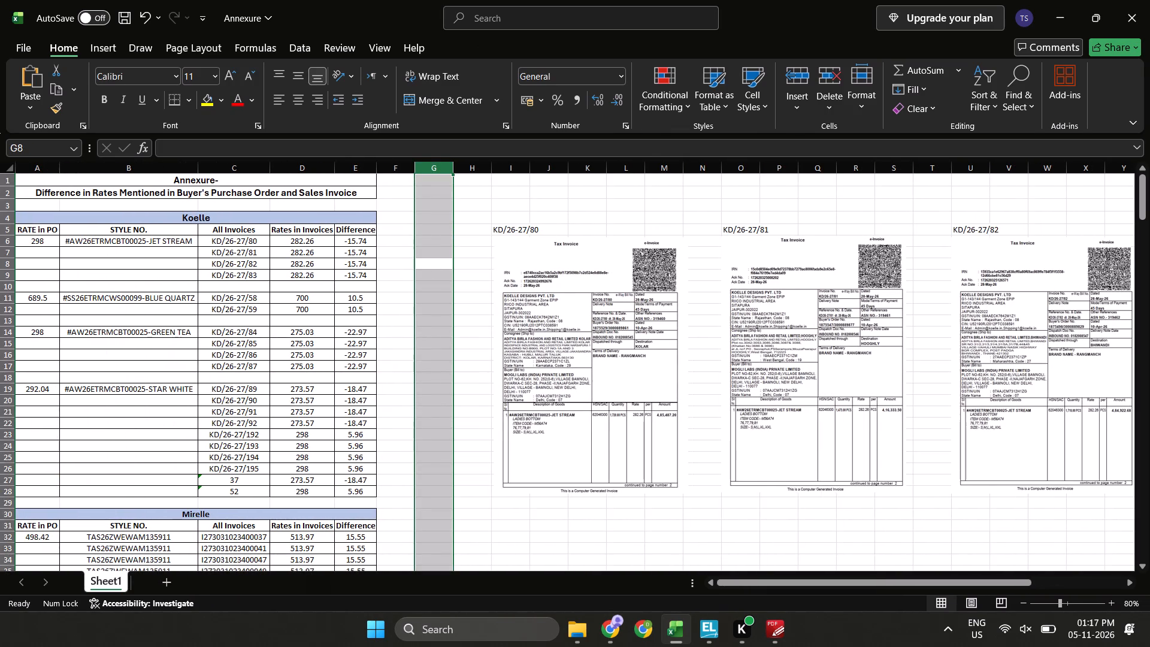
{"action": "key", "text": "ctrl+plus"}
{"action": "key", "text": "ctrl+plus"}
{"action": "key", "text": "ctrl+plus"}
{"action": "key", "text": "ctrl+plus"}
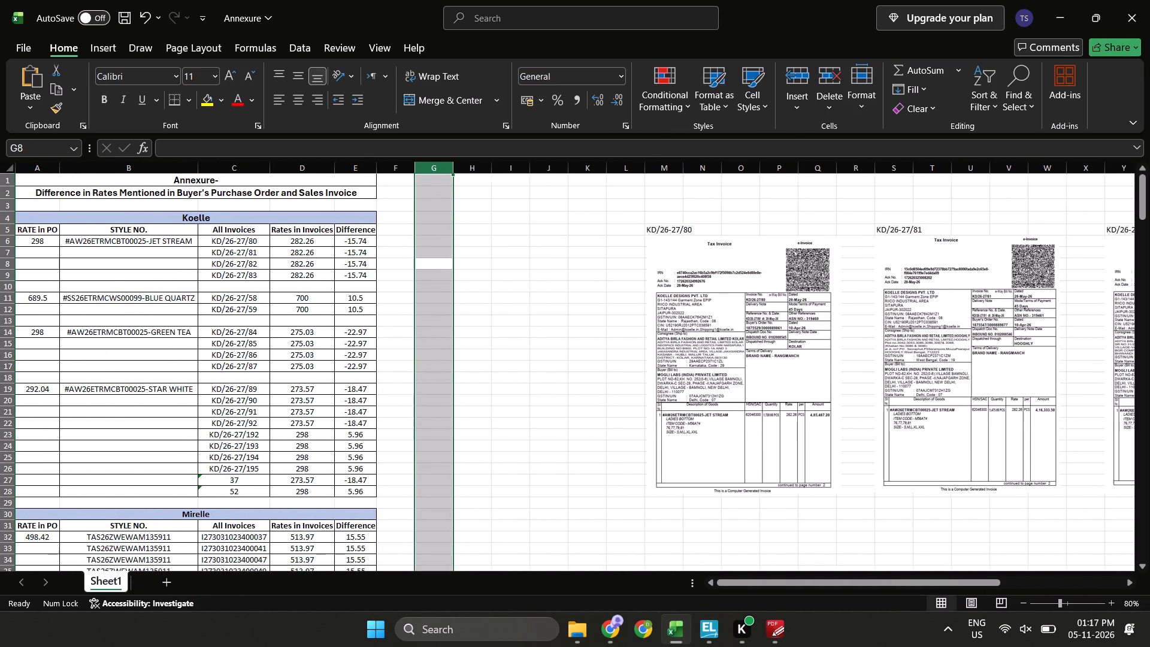
{"action": "key", "text": "ctrl+plus"}
{"action": "key", "text": "ctrl+plus"}
{"action": "key", "text": "ctrl+plus"}
{"action": "key", "text": "ctrl+plus"}
{"action": "key", "text": "ctrl+plus"}
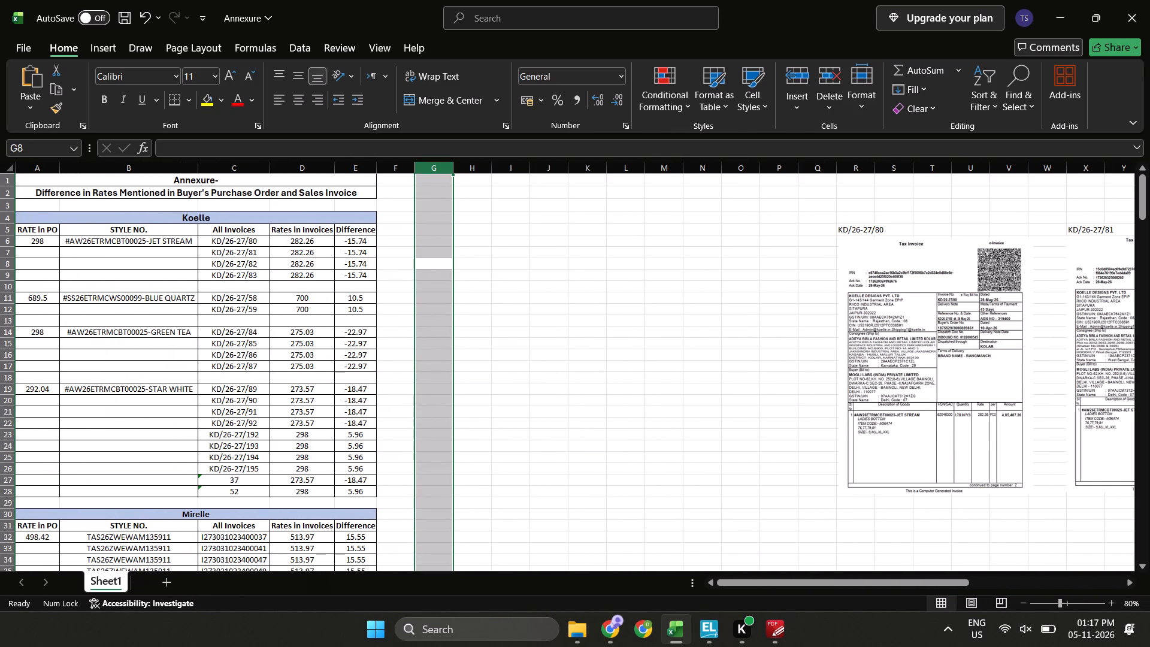
Enter the formula =B6 in cell I5 as the style number label, ending on cell I6.
{"action": "key", "text": "Up"}
{"action": "key", "text": "Right"}
{"action": "key", "text": "Right"}
{"action": "key", "text": "Up"}
{"action": "key", "text": "Up"}
{"action": "key", "text": "equal"}
{"action": "key", "text": "Left"}
{"action": "key", "text": "Left"}
{"action": "key", "text": "Left"}
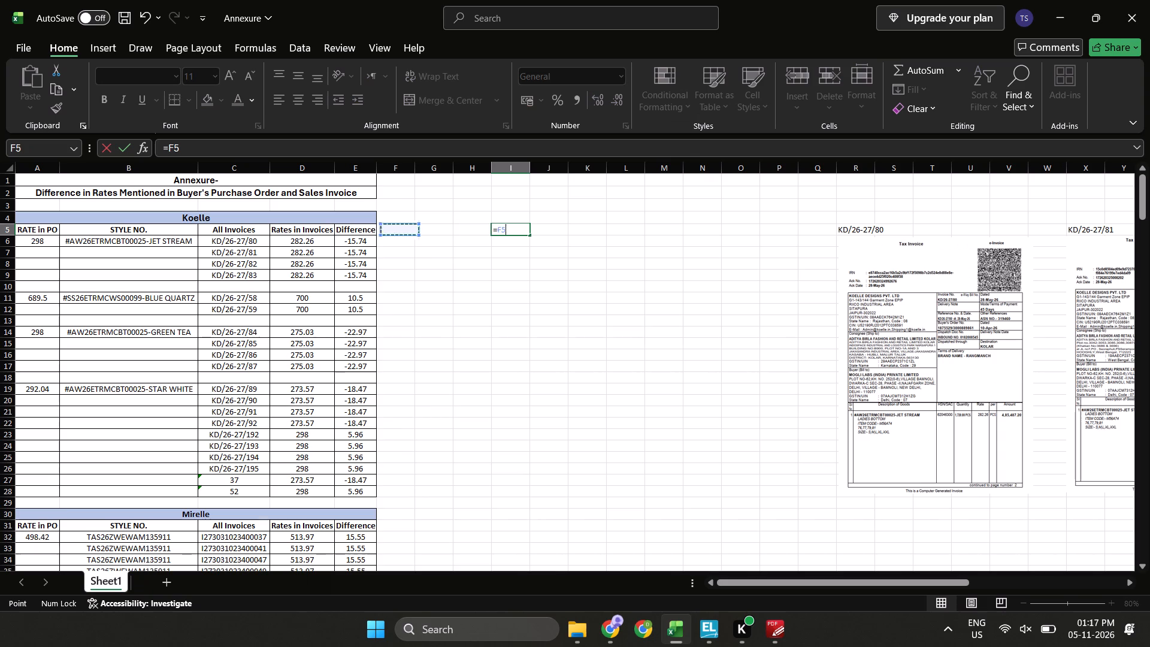
{"action": "key", "text": "Left"}
{"action": "key", "text": "Left"}
{"action": "key", "text": "Down"}
{"action": "key", "text": "Left"}
{"action": "key", "text": "Left"}
{"action": "key", "text": "Return"}
{"action": "key", "text": "Up"}
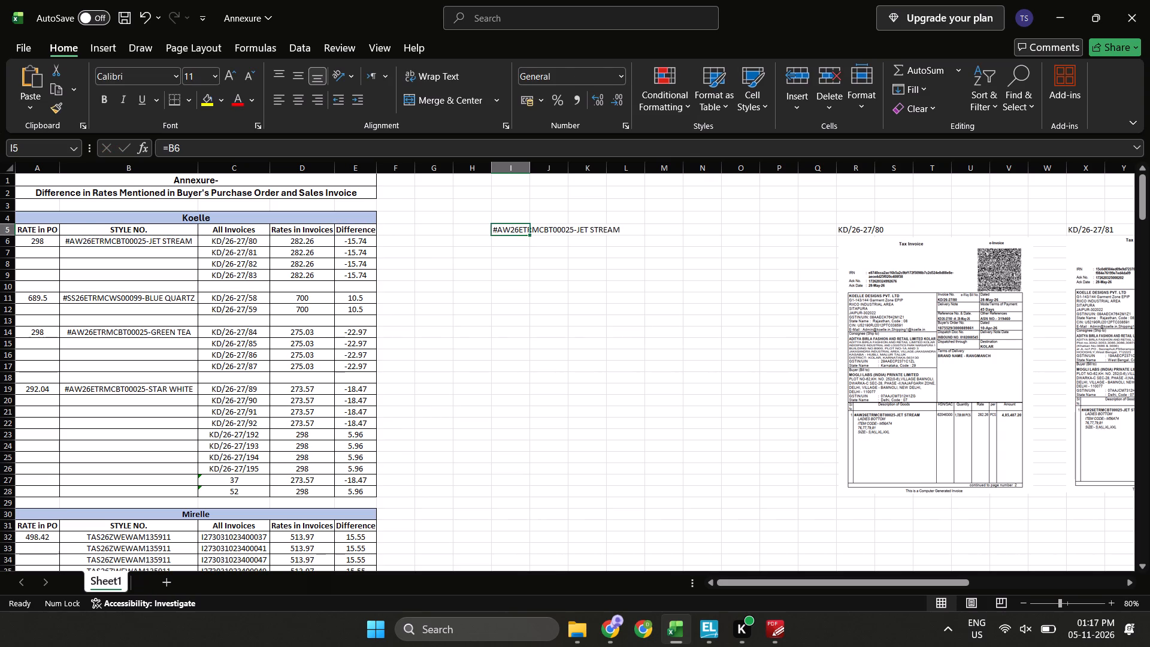
{"action": "key", "text": "Down"}
Switch to the File Explorer window showing the KDMD folder.
{"action": "key", "text": "alt+Tab"}
{"action": "key", "text": "alt+Left"}
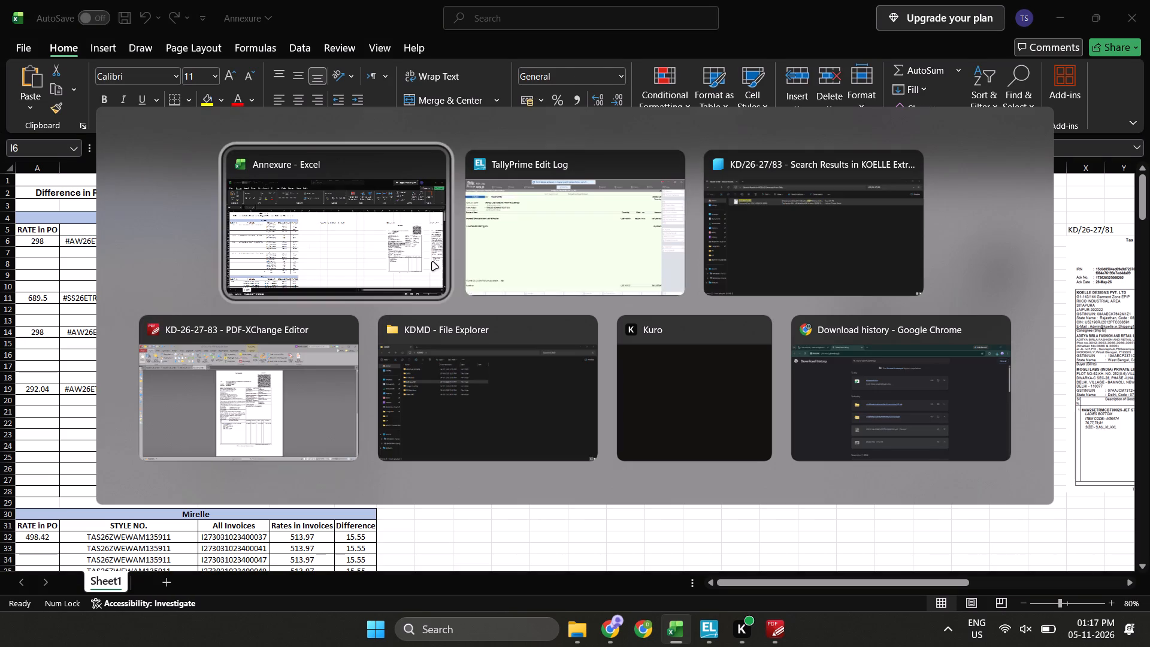
{"action": "key", "text": "alt+Right"}
{"action": "key", "text": "alt+Right"}
{"action": "key", "text": "alt+Tab"}
{"action": "key", "text": "alt+Tab"}
{"action": "key", "text": "alt+Down"}
{"action": "key", "text": "alt+Left"}
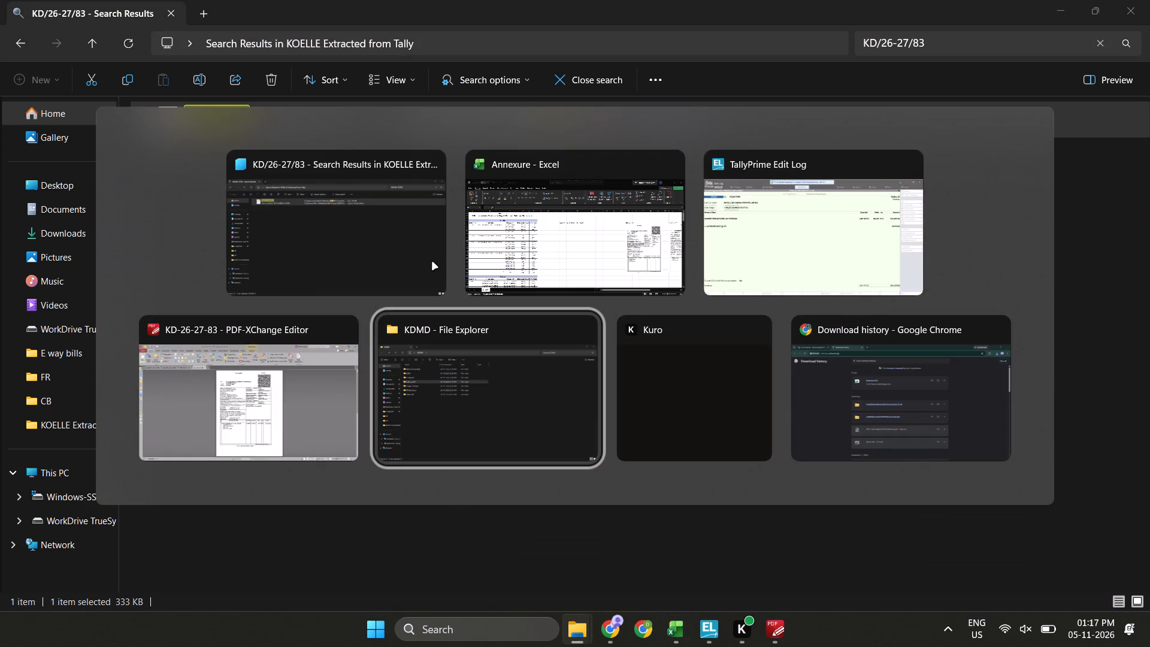
Look through the KOELLE E-WAY DETAILS folder inside E way bills, and return to the KDMD folder.
{"action": "key", "text": "Up"}
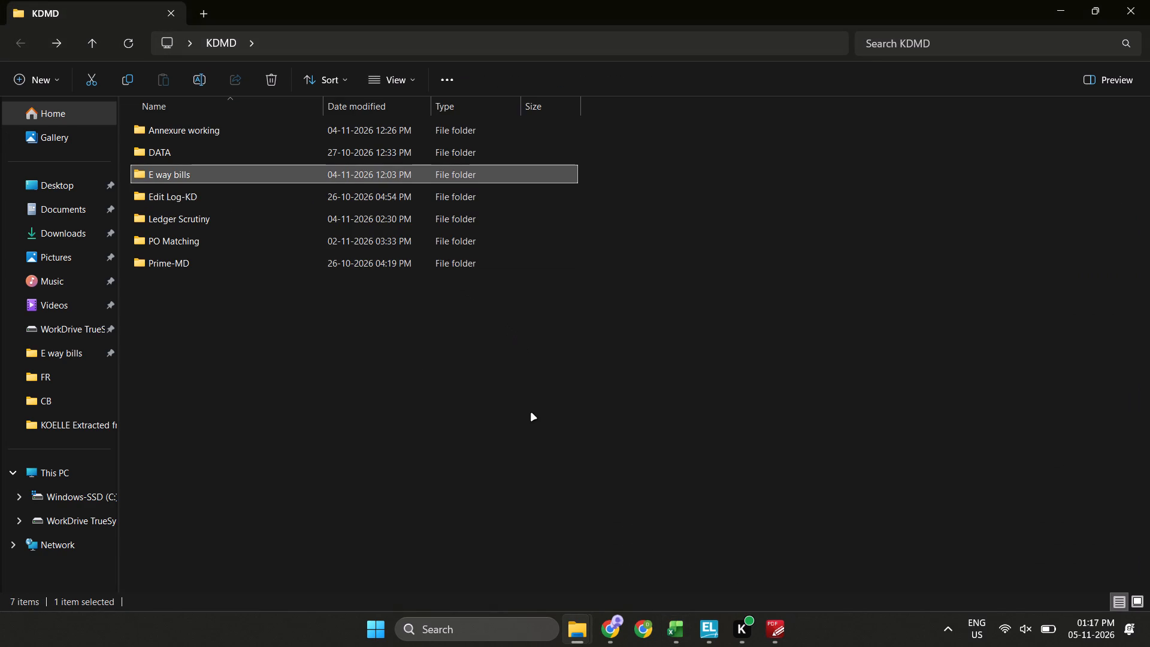
{"action": "key", "text": "Down"}
{"action": "key", "text": "Up"}
{"action": "key", "text": "Return"}
{"action": "key", "text": "Down"}
{"action": "key", "text": "Up"}
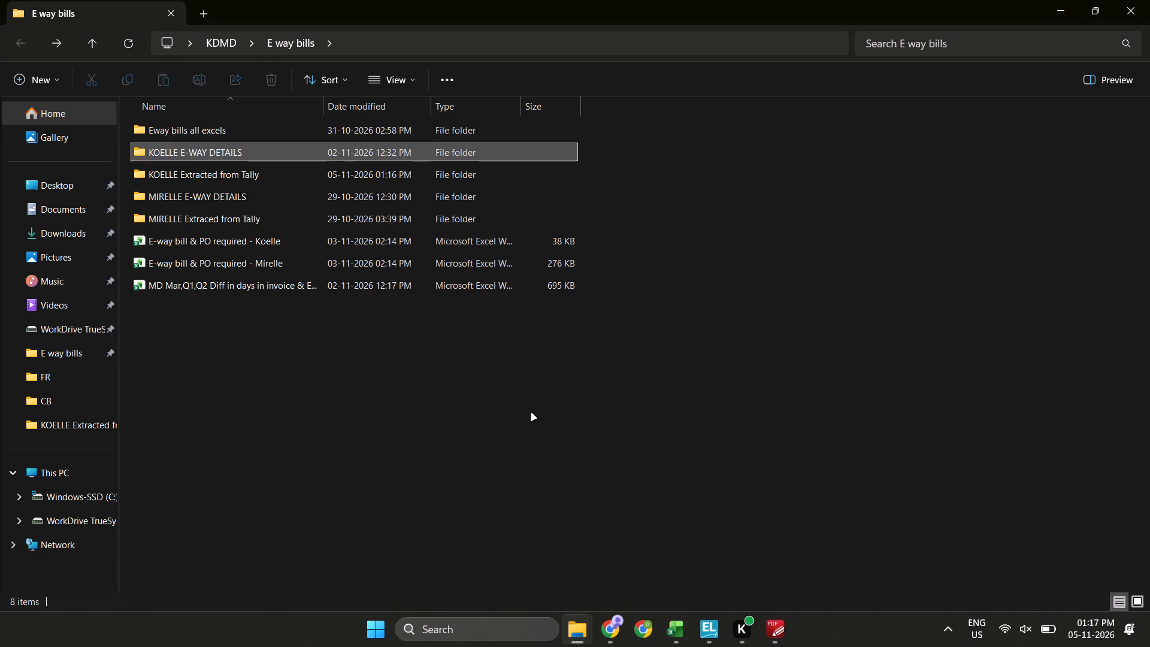
{"action": "key", "text": "Down"}
{"action": "key", "text": "Return"}
{"action": "key", "text": "Down"}
{"action": "key", "text": "Down"}
{"action": "key", "text": "Down"}
{"action": "key", "text": "Down"}
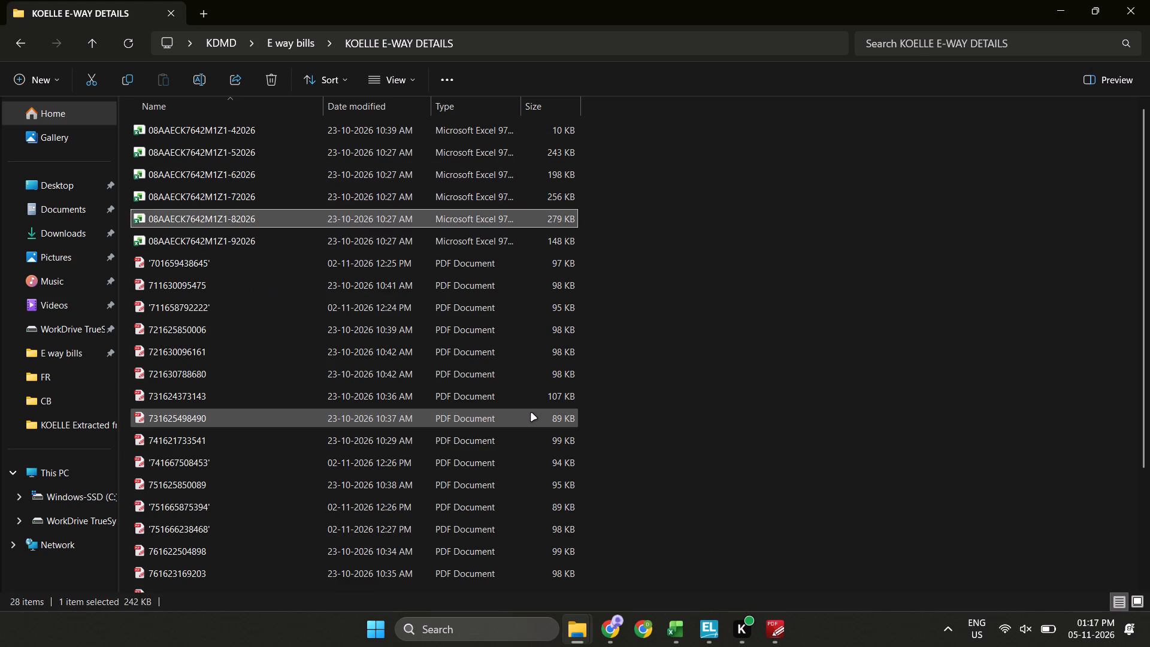
{"action": "key", "text": "Down"}
{"action": "key", "text": "Down"}
{"action": "key", "text": "BackSpace"}
{"action": "key", "text": "BackSpace"}
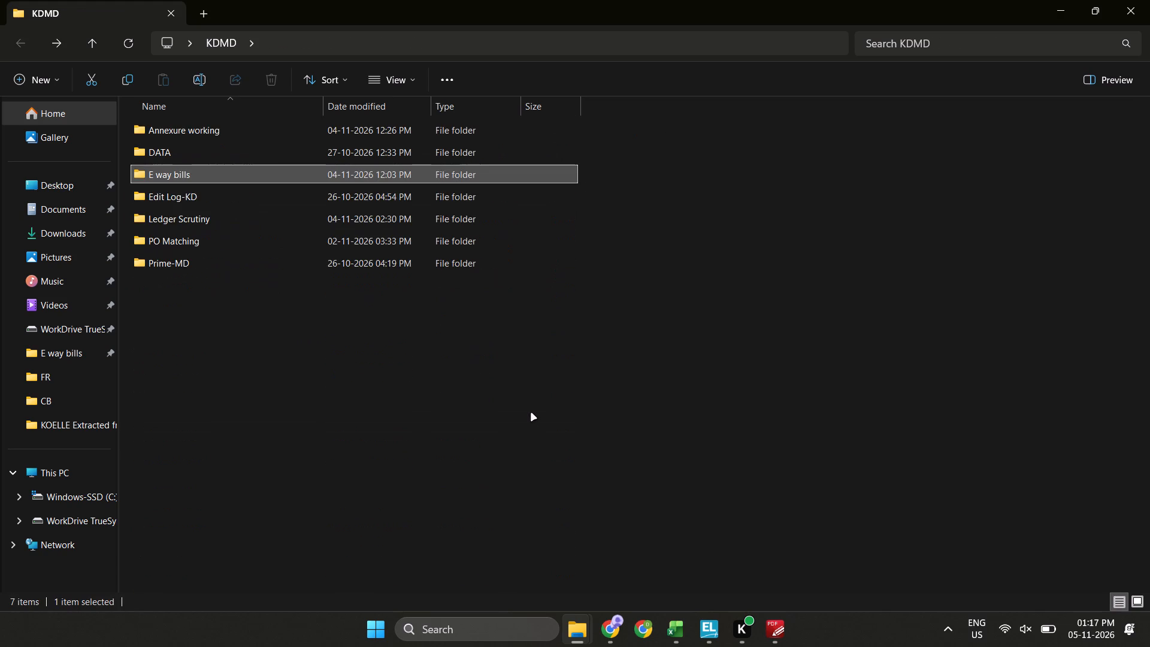
Open the KD Buyer's PO folder inside PO Matching.
{"action": "key", "text": "Down"}
{"action": "key", "text": "Down"}
{"action": "key", "text": "Down"}
{"action": "key", "text": "Return"}
{"action": "key", "text": "Down"}
{"action": "key", "text": "Up"}
{"action": "key", "text": "Return"}
{"action": "key", "text": "Down"}
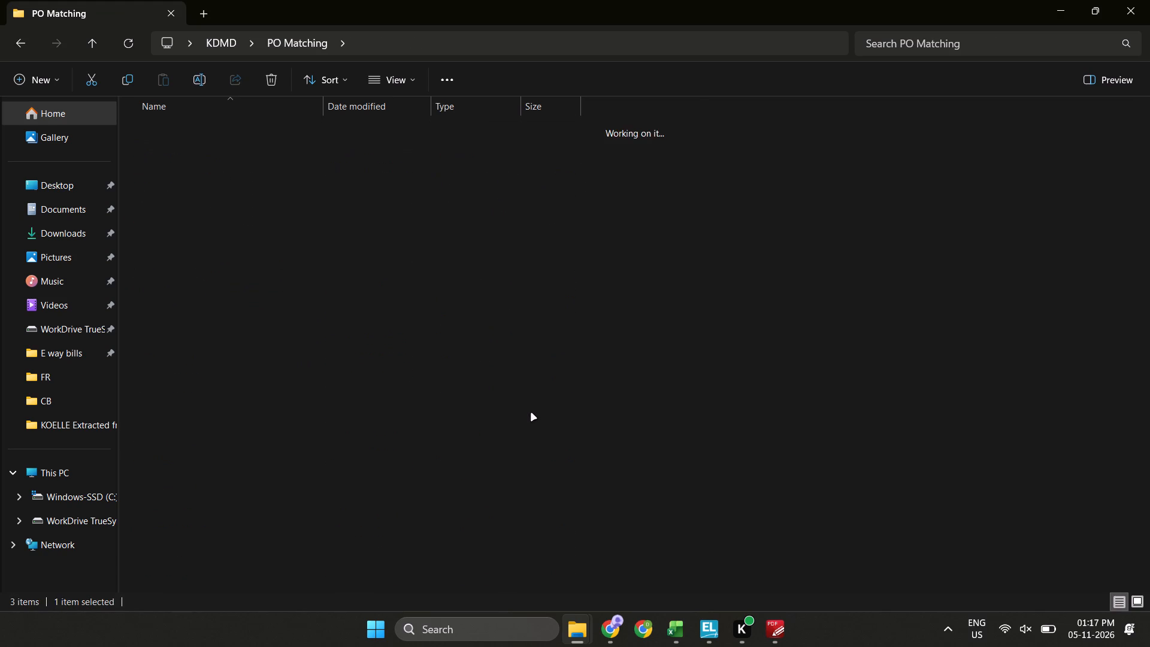
{"action": "key", "text": "Down"}
{"action": "key", "text": "Down"}
{"action": "key", "text": "Down"}
{"action": "key", "text": "Down"}
{"action": "key", "text": "Down"}
Check back in the Annexure workbook, and open the five Po PDFs from Po - 1811173 through Po - 1917298 in KD Buyer's PO.
{"action": "key", "text": "alt+Tab"}
{"action": "key", "text": "alt+Tab"}
{"action": "key", "text": "alt+Tab"}
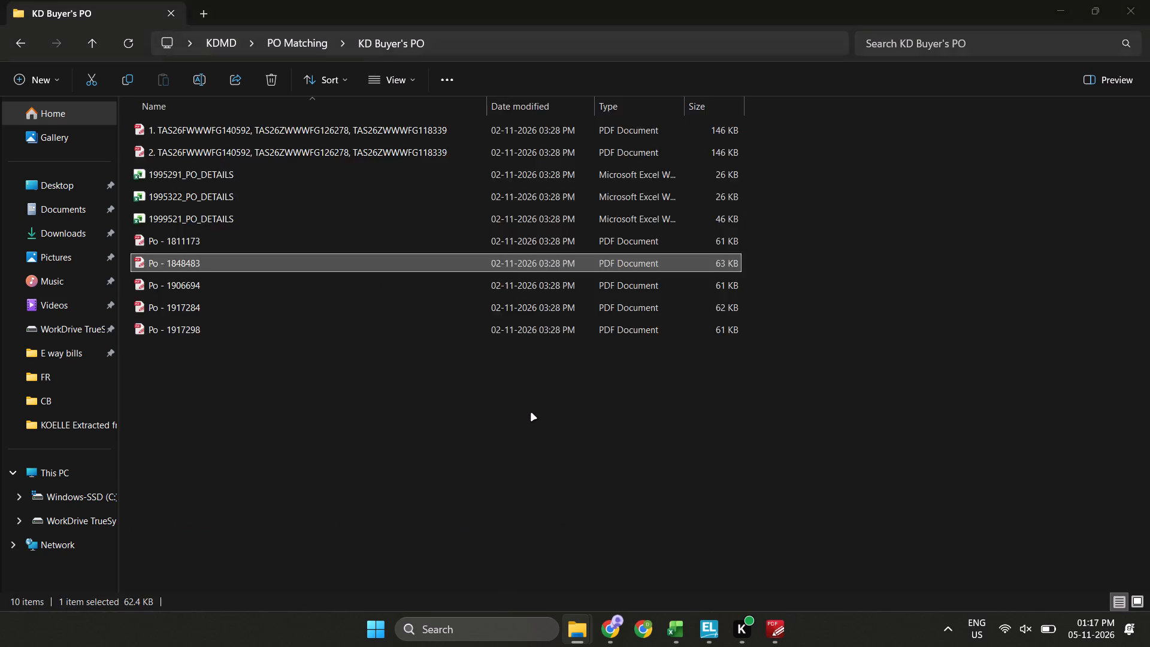
{"action": "key", "text": "alt+Tab"}
{"action": "key", "text": "alt+Tab"}
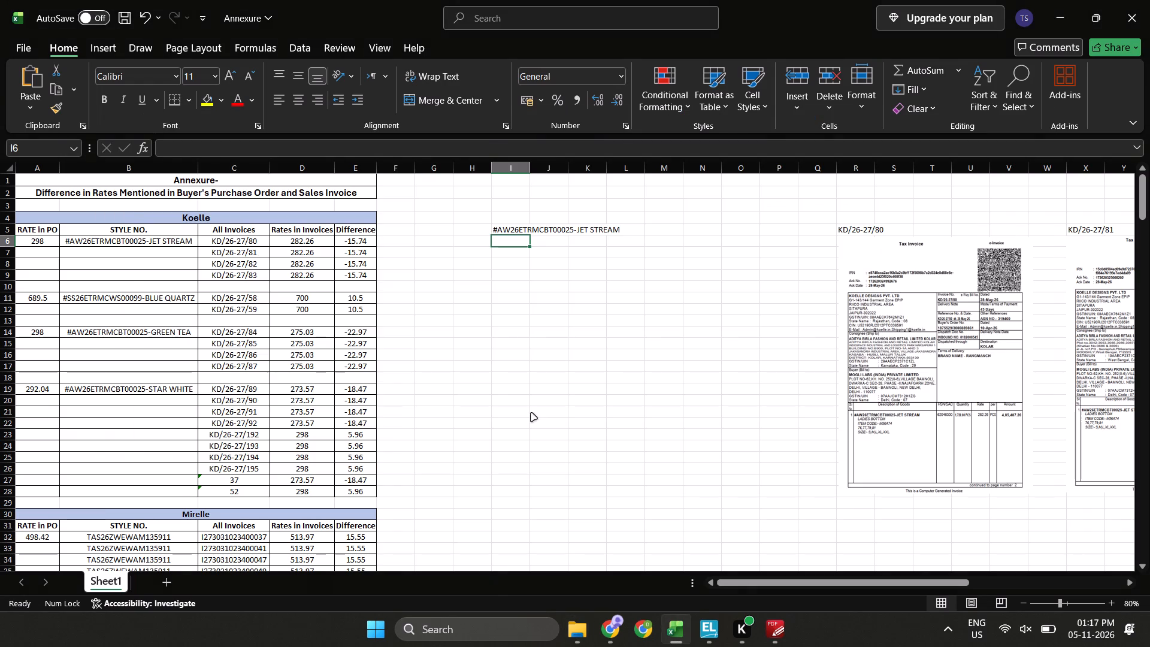
{"action": "key", "text": "Up"}
{"action": "key", "text": "Down"}
{"action": "key", "text": "Up"}
{"action": "key", "text": "shift+Down"}
{"action": "key", "text": "shift+Down"}
{"action": "key", "text": "shift+Down"}
{"action": "key", "text": "shift+Down"}
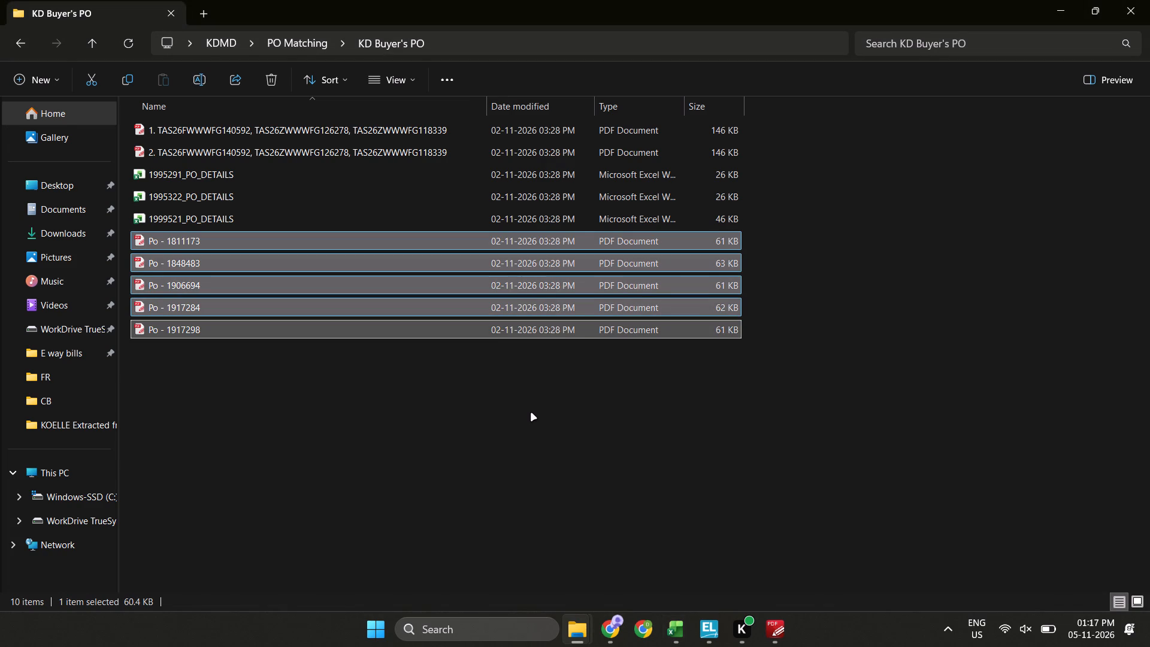
{"action": "key", "text": "Return"}
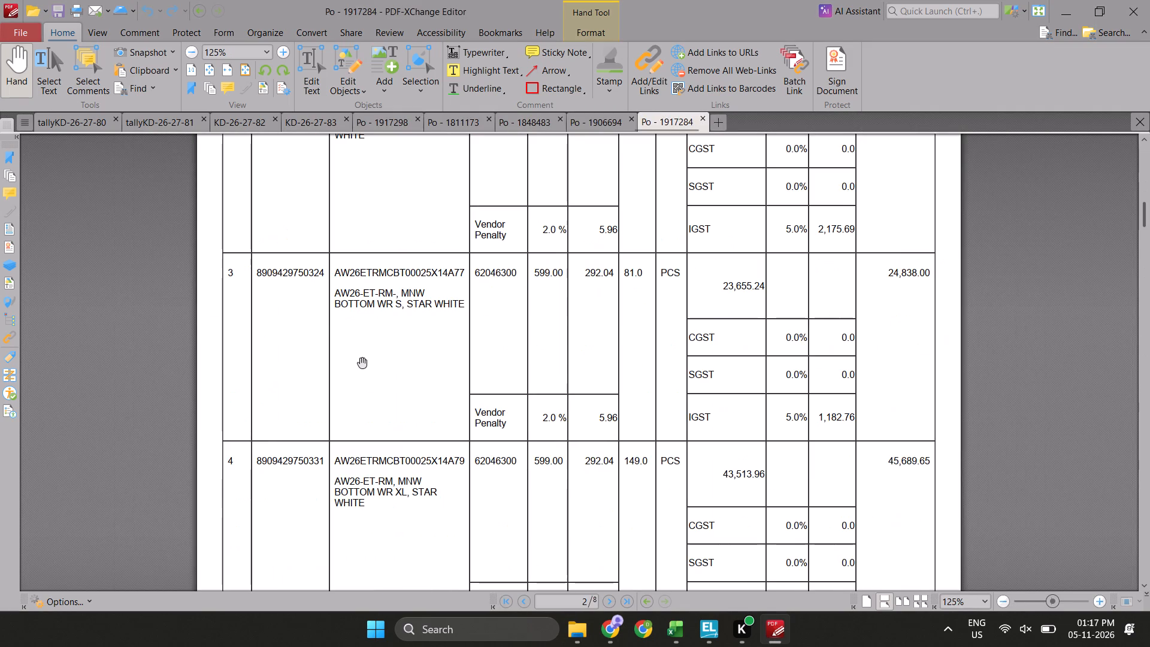
Check the purchase orders for the JET STREAM style, closing Po - 1917284, Po - 1906694, Po - 1848483 and Po - 1811173.
{"action": "key", "text": "ctrl+w"}
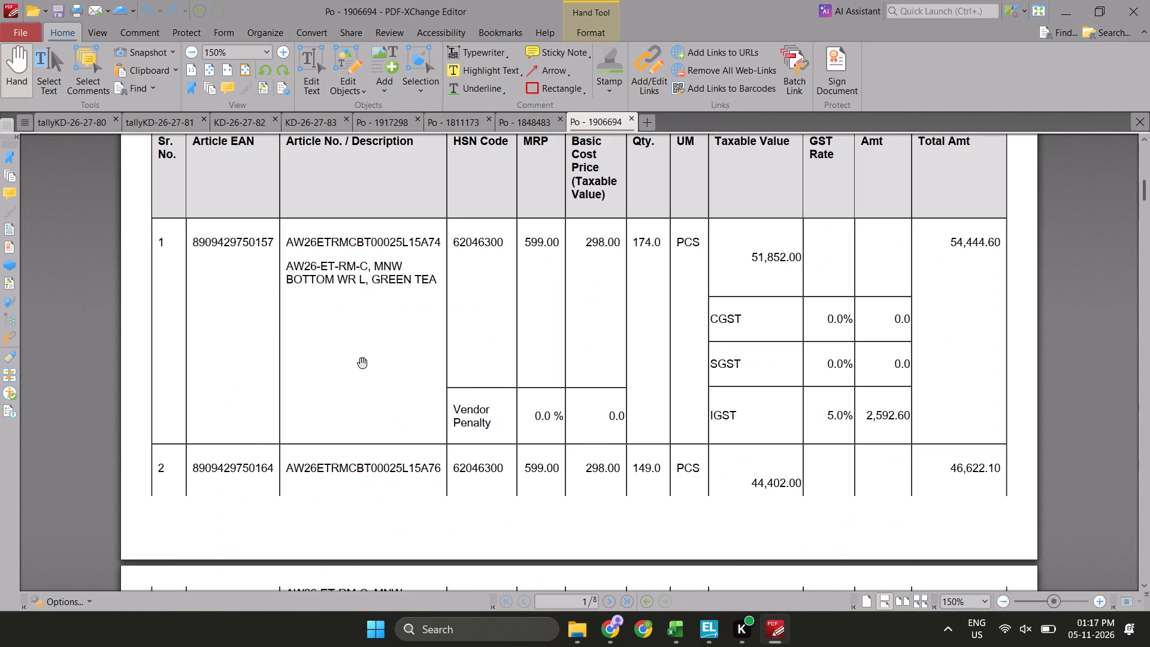
{"action": "key", "text": "ctrl+w"}
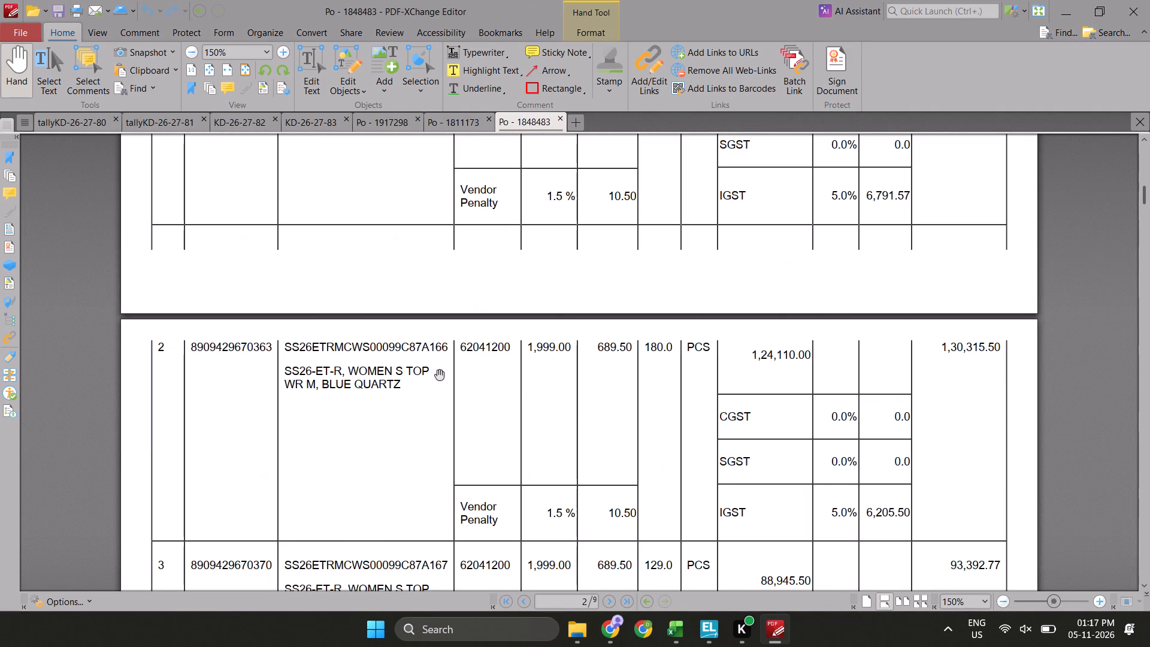
{"action": "key", "text": "ctrl+w"}
{"action": "scroll", "coordinate": [439, 374], "scroll_direction": "up", "scroll_amount": 14}
{"action": "scroll", "coordinate": [439, 374], "scroll_direction": "down", "scroll_amount": 2, "text": "ctrl"}
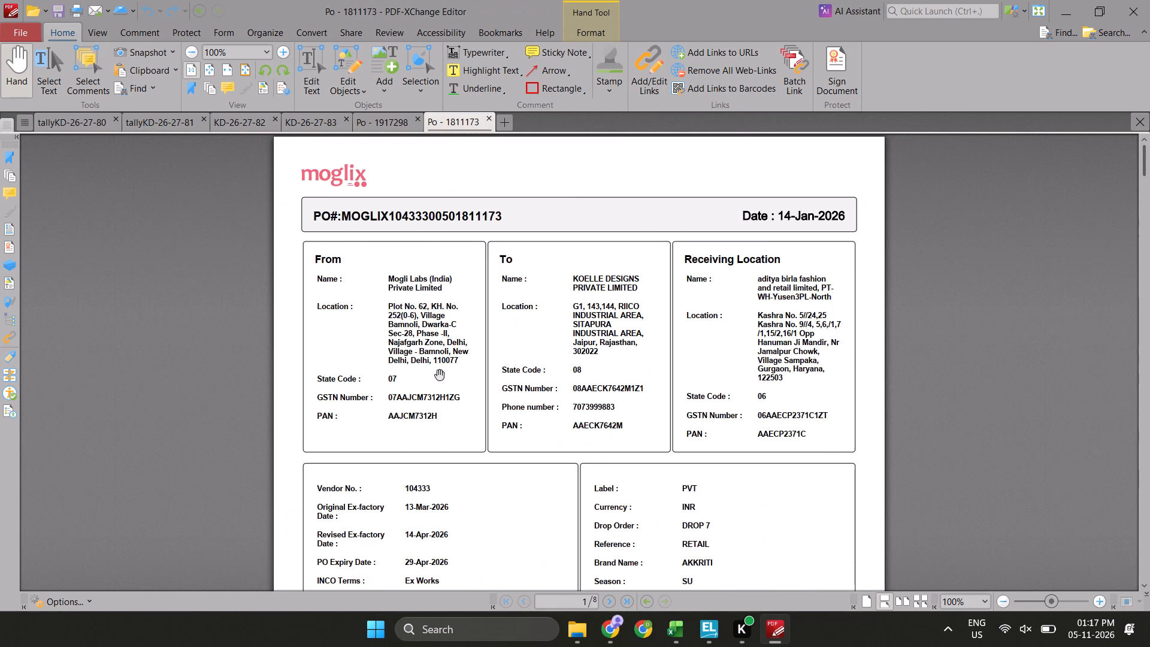
{"action": "scroll", "coordinate": [439, 374], "scroll_direction": "down", "scroll_amount": 1}
{"action": "key", "text": "ctrl+w"}
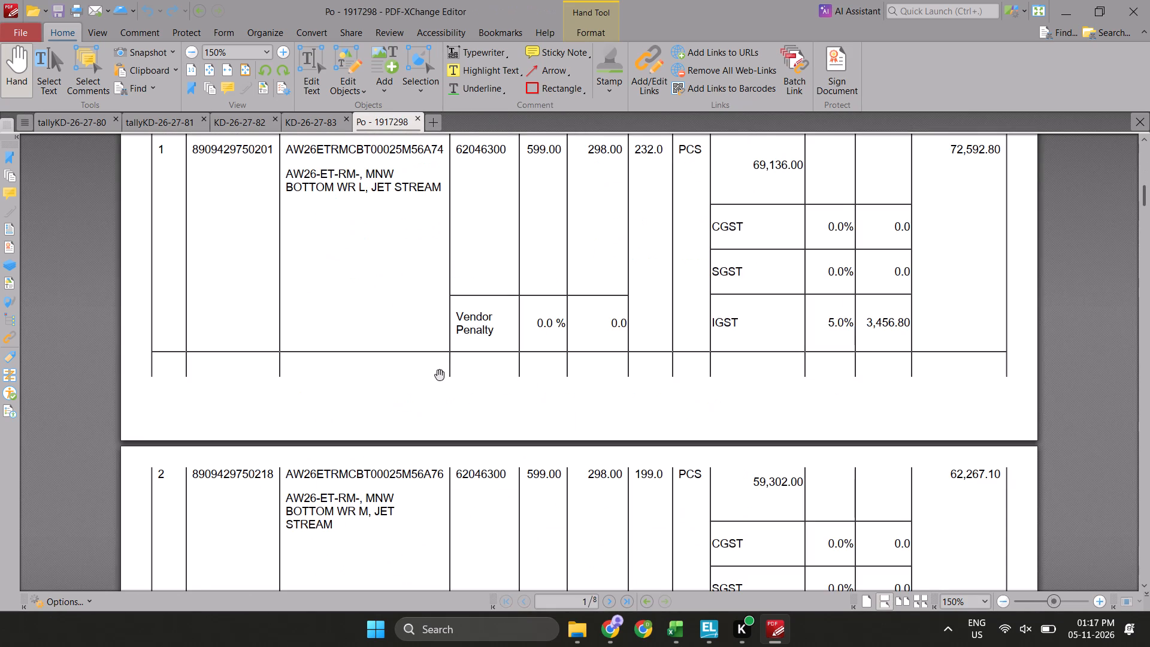
Capture a screenshot of the first page of Po - 1917298, fitted whole in the view.
{"action": "scroll", "coordinate": [439, 374], "scroll_direction": "down", "scroll_amount": 1, "text": "ctrl"}
{"action": "scroll", "coordinate": [439, 374], "scroll_direction": "up", "scroll_amount": 8}
{"action": "scroll", "coordinate": [439, 374], "scroll_direction": "down", "scroll_amount": 4, "text": "ctrl"}
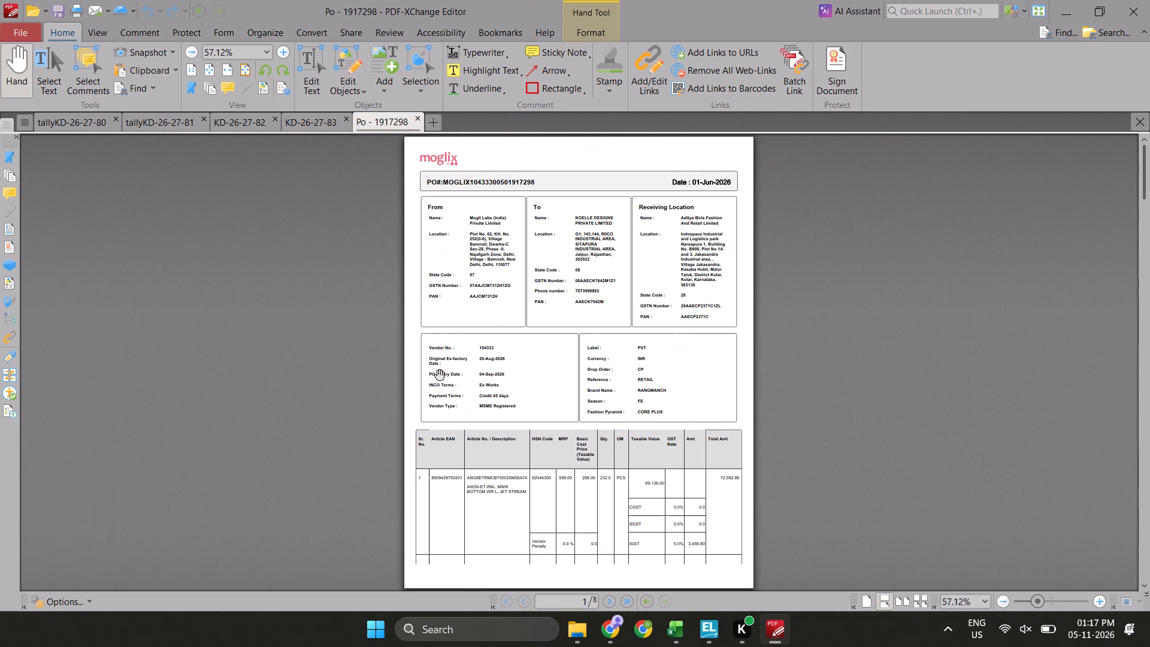
{"action": "key", "text": "Print"}
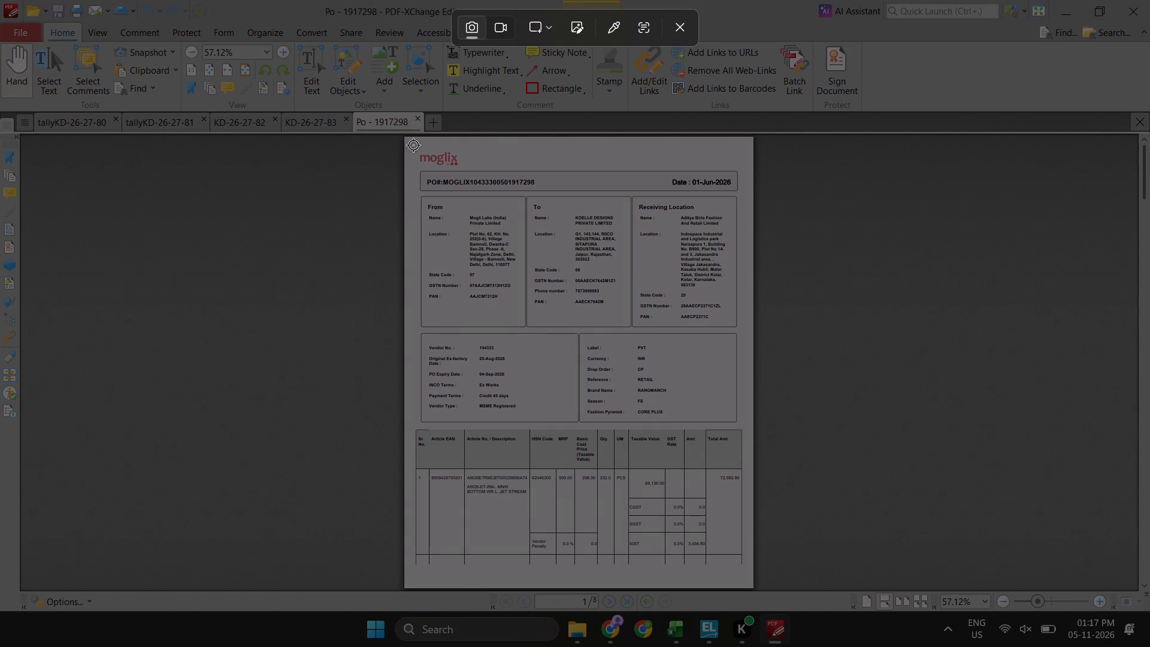
{"action": "left_click_drag", "start_coordinate": [413, 145], "coordinate": [745, 570]}
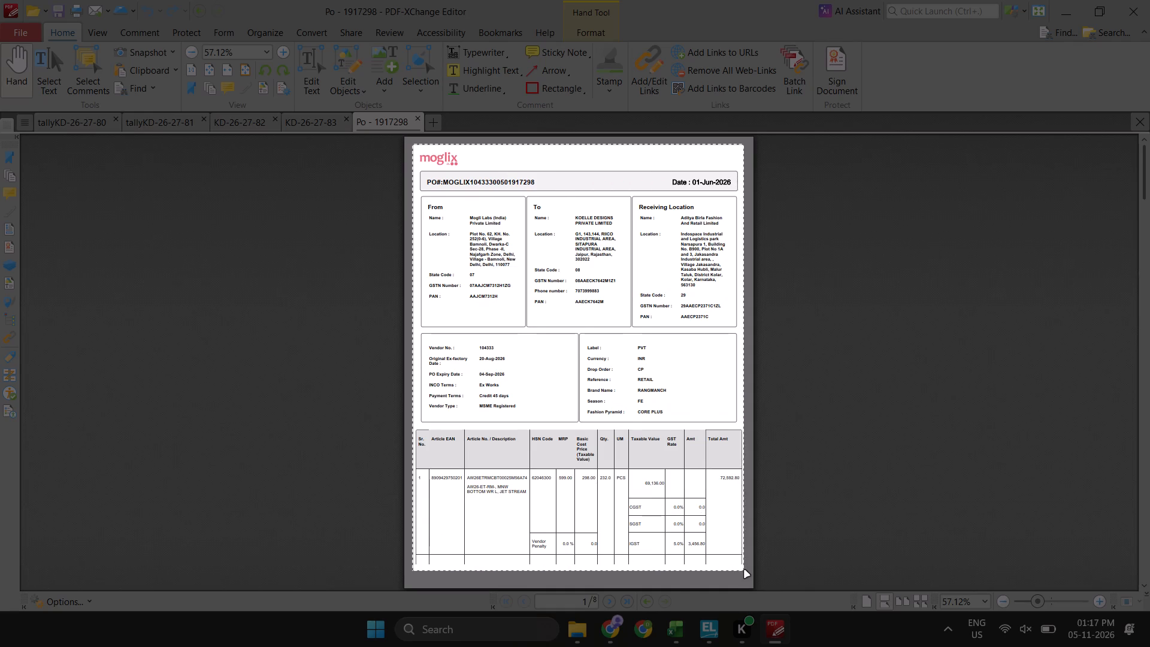
{"action": "left_click_drag", "start_coordinate": [745, 570], "coordinate": [748, 572]}
Switch to the Annexure workbook, paste the purchase order screenshot at cell I6 below the JET STREAM label, and shrink it.
{"action": "key", "text": "alt+Tab"}
{"action": "key", "text": "alt+Tab"}
{"action": "key", "text": "alt+Tab"}
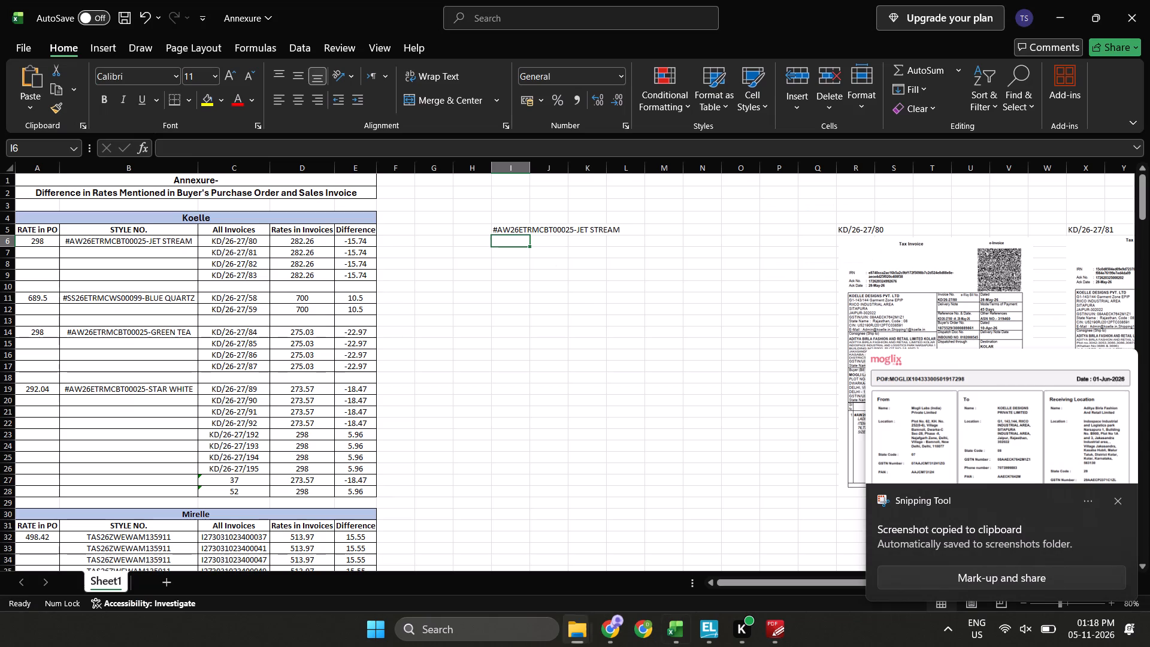
{"action": "key", "text": "ctrl+v"}
{"action": "scroll", "coordinate": [659, 358], "scroll_direction": "down", "scroll_amount": 1}
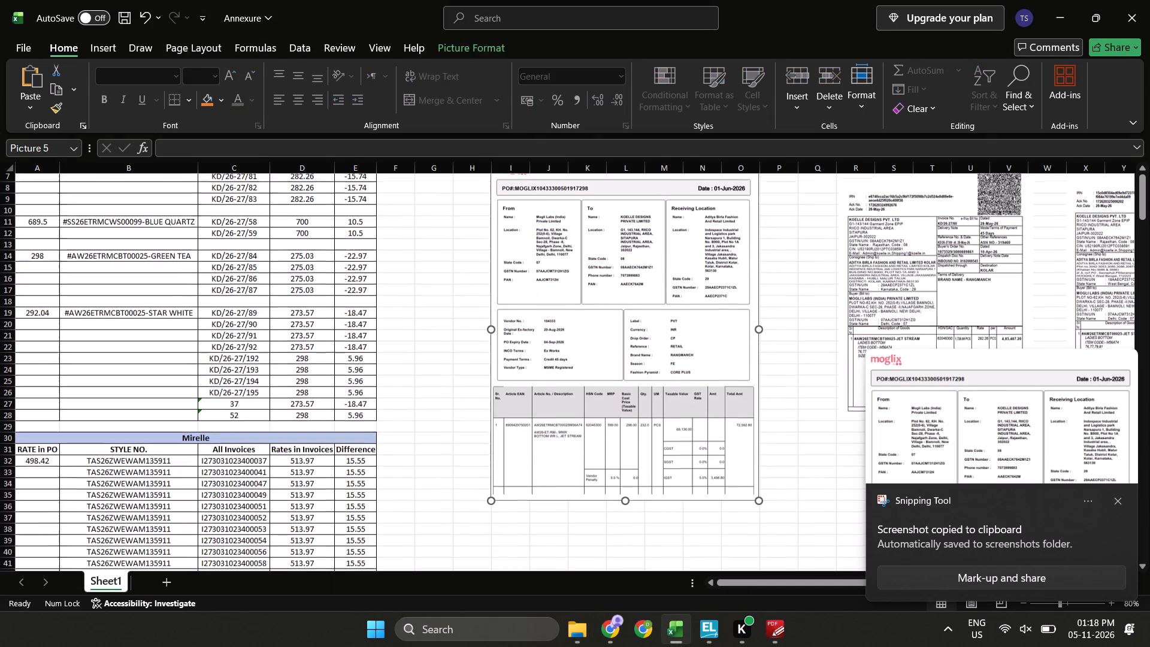
{"action": "left_click_drag", "start_coordinate": [762, 499], "coordinate": [694, 437]}
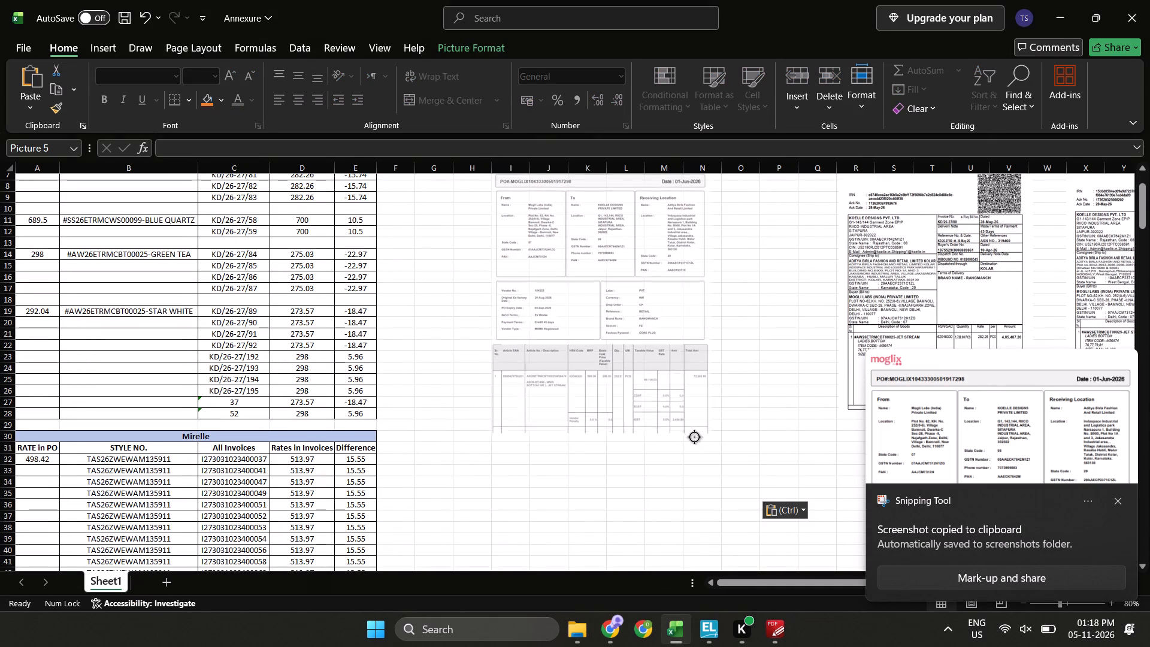
Shrink the first-page purchase order screenshot below the JET STREAM label a little further.
{"action": "left_click_drag", "start_coordinate": [694, 437], "coordinate": [684, 421]}
{"action": "scroll", "coordinate": [751, 431], "scroll_direction": "right", "scroll_amount": 1}
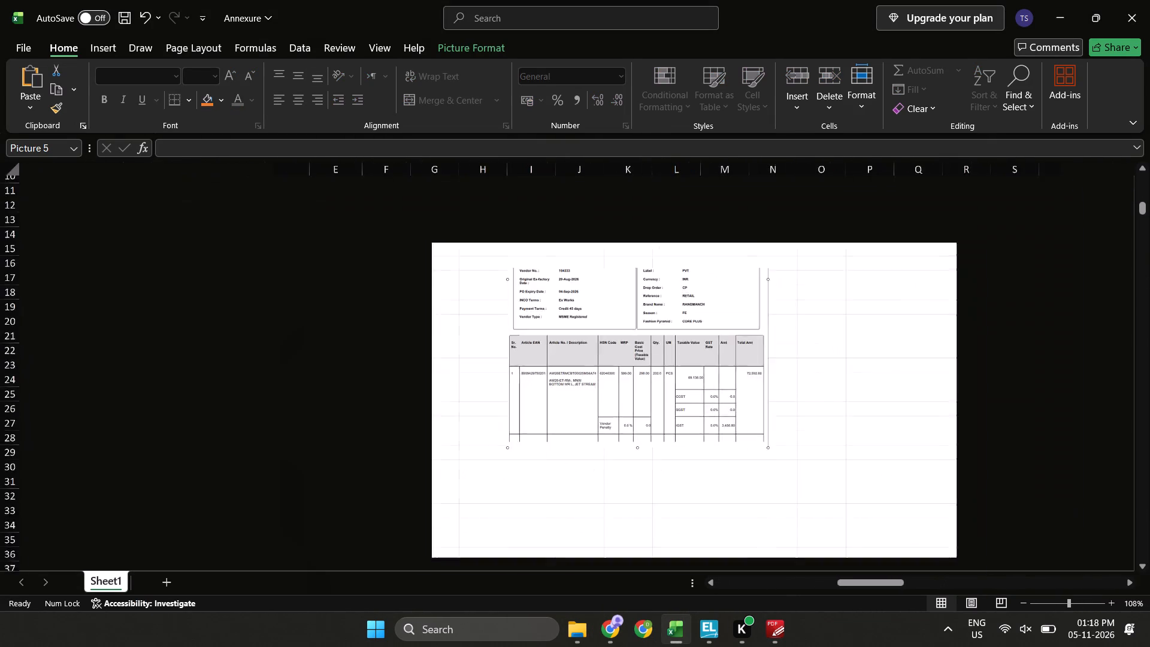
{"action": "scroll", "coordinate": [751, 431], "scroll_direction": "left", "scroll_amount": 3}
{"action": "scroll", "coordinate": [751, 431], "scroll_direction": "right", "scroll_amount": 1}
{"action": "scroll", "coordinate": [751, 431], "scroll_direction": "left", "scroll_amount": 1}
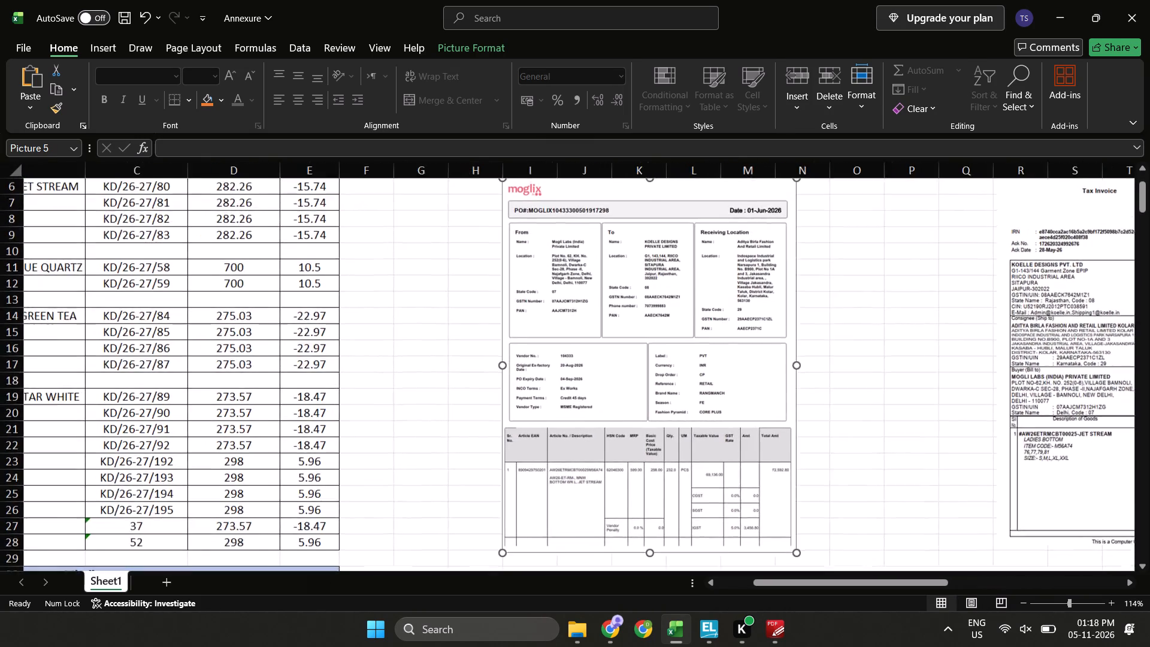
{"action": "scroll", "coordinate": [751, 431], "scroll_direction": "left", "scroll_amount": 1}
Switch to Po - 1917298 and capture a screenshot of page 2, from item 2 down to the amount in words.
{"action": "key", "text": "alt+Tab"}
{"action": "key", "text": "alt+Tab"}
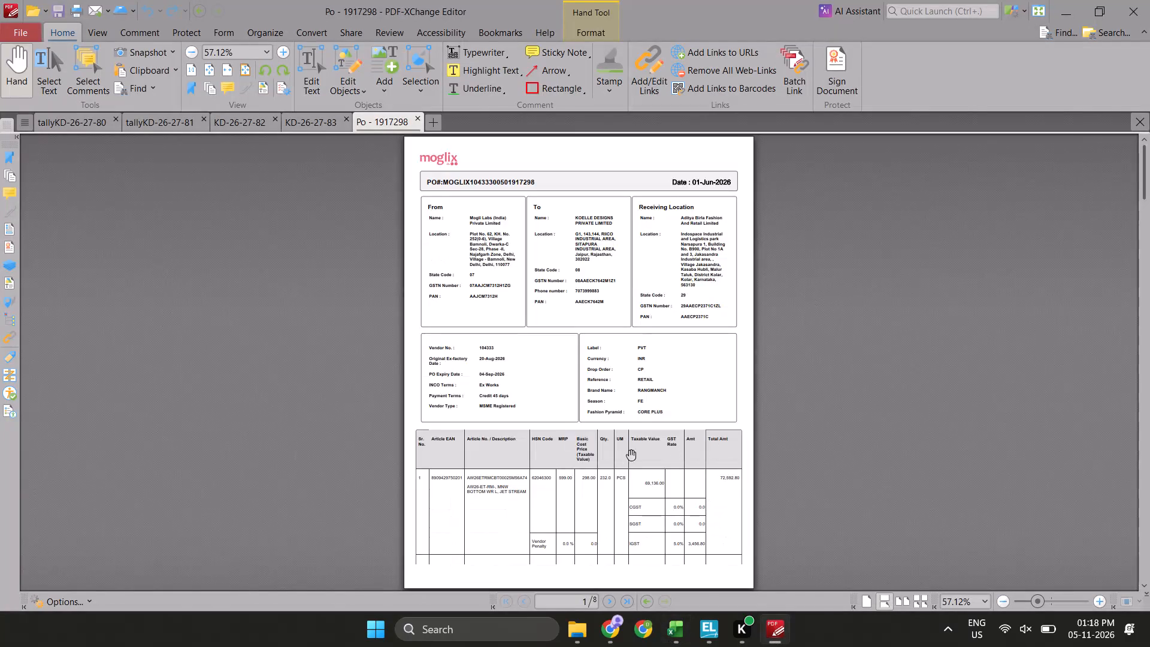
{"action": "scroll", "coordinate": [631, 455], "scroll_direction": "down", "scroll_amount": 2}
{"action": "scroll", "coordinate": [631, 455], "scroll_direction": "up", "scroll_amount": 7}
{"action": "scroll", "coordinate": [631, 455], "scroll_direction": "up", "scroll_amount": 2, "text": "ctrl"}
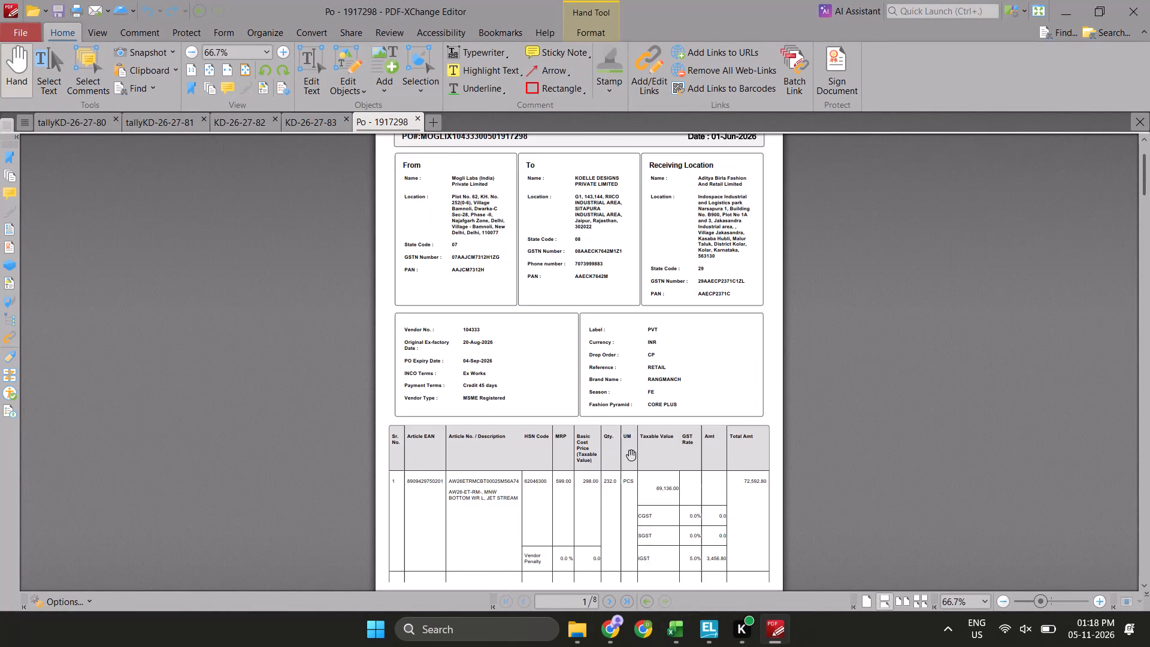
{"action": "scroll", "coordinate": [631, 455], "scroll_direction": "down", "scroll_amount": 3}
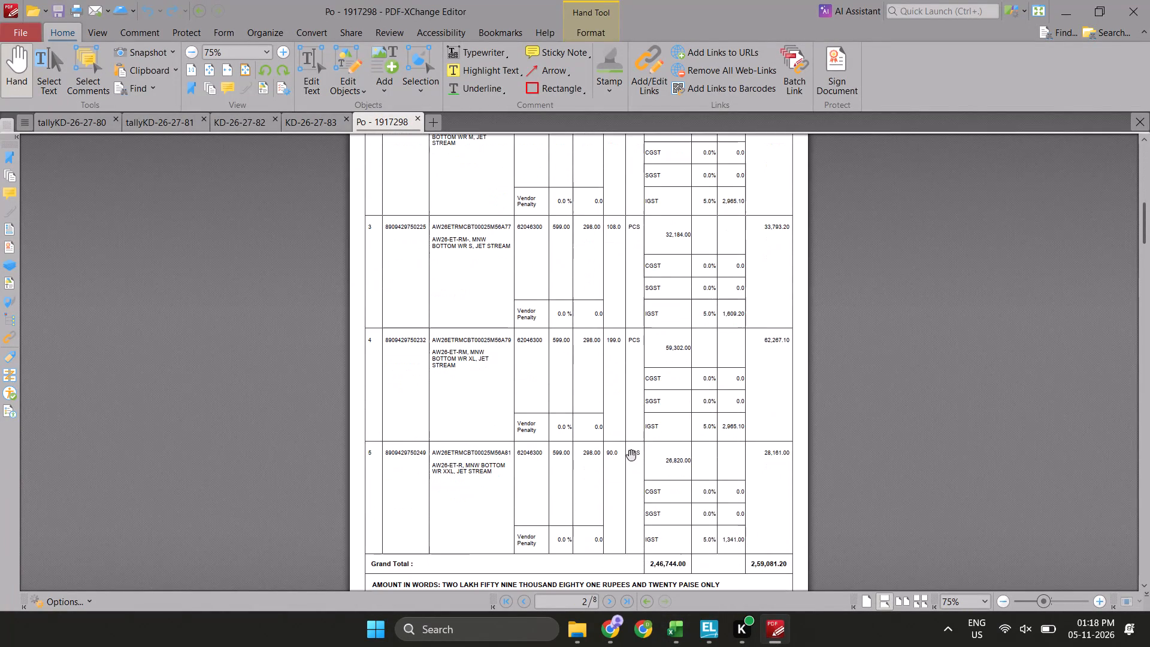
{"action": "scroll", "coordinate": [631, 455], "scroll_direction": "down", "scroll_amount": 1, "text": "ctrl"}
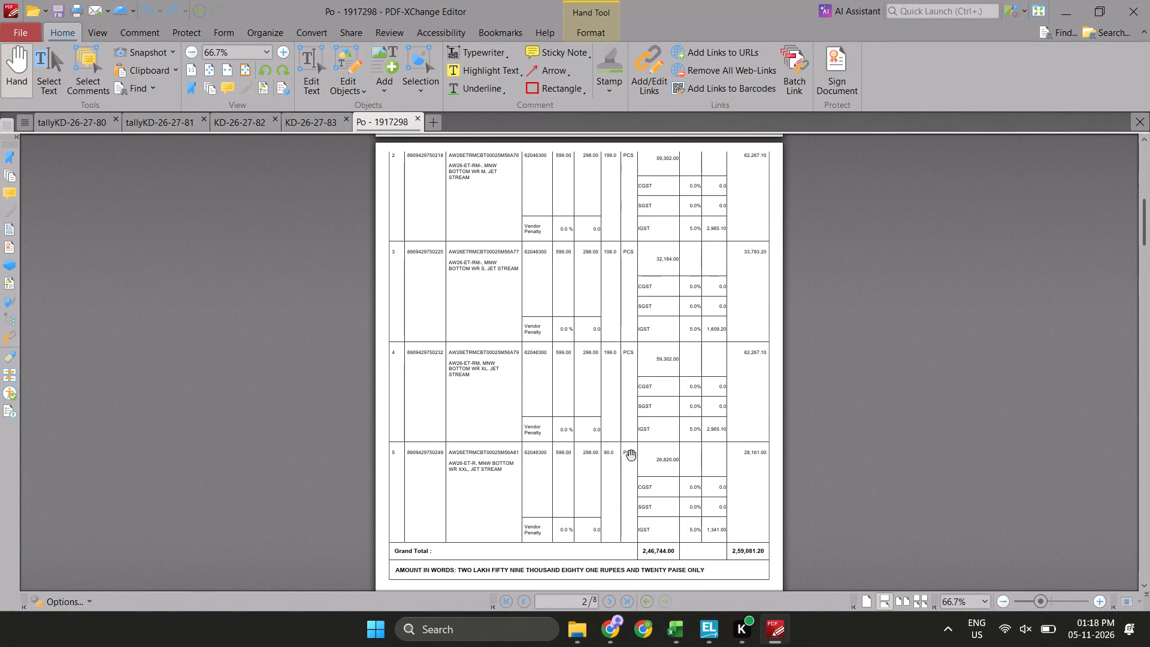
{"action": "scroll", "coordinate": [631, 455], "scroll_direction": "down", "scroll_amount": 1, "text": "ctrl"}
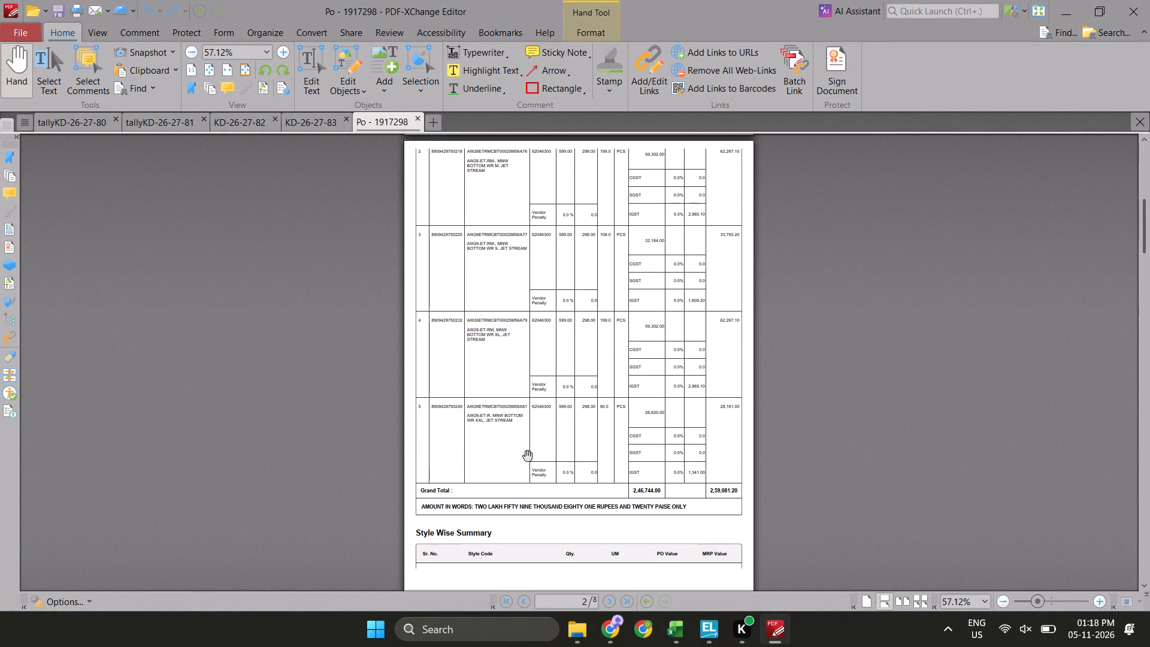
{"action": "key", "text": "Print"}
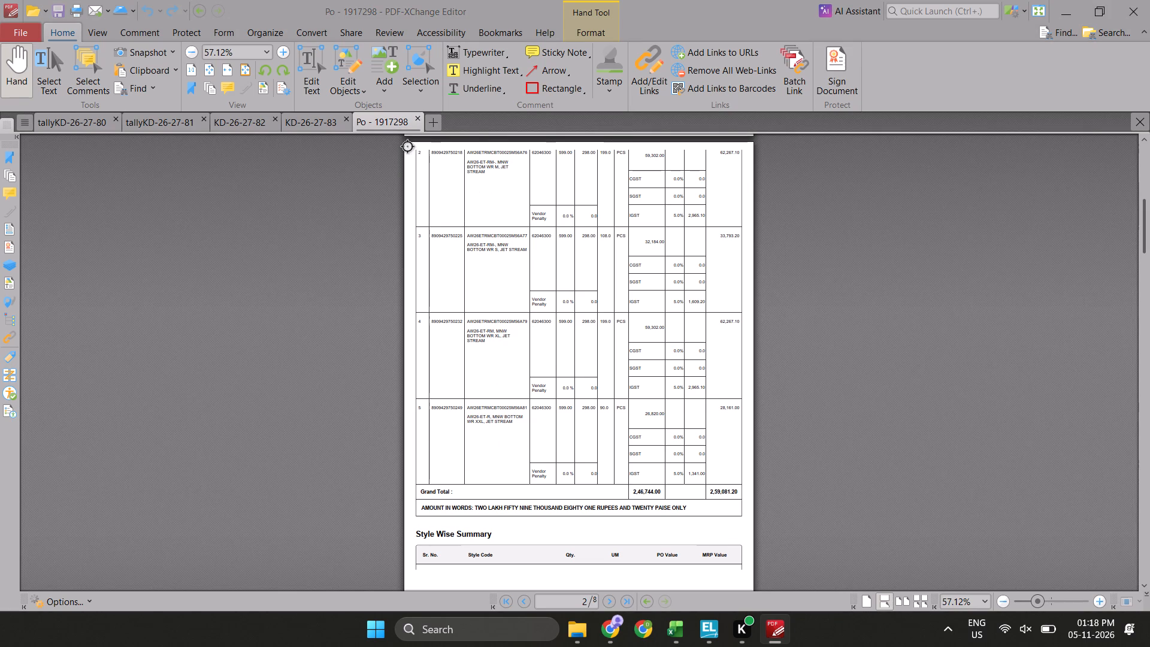
{"action": "left_click_drag", "start_coordinate": [407, 146], "coordinate": [747, 519]}
Switch to the Annexure workbook and insert three columns at column P, between the purchase order screenshot and the KD/26-27/80 invoice.
{"action": "key", "text": "alt+Tab"}
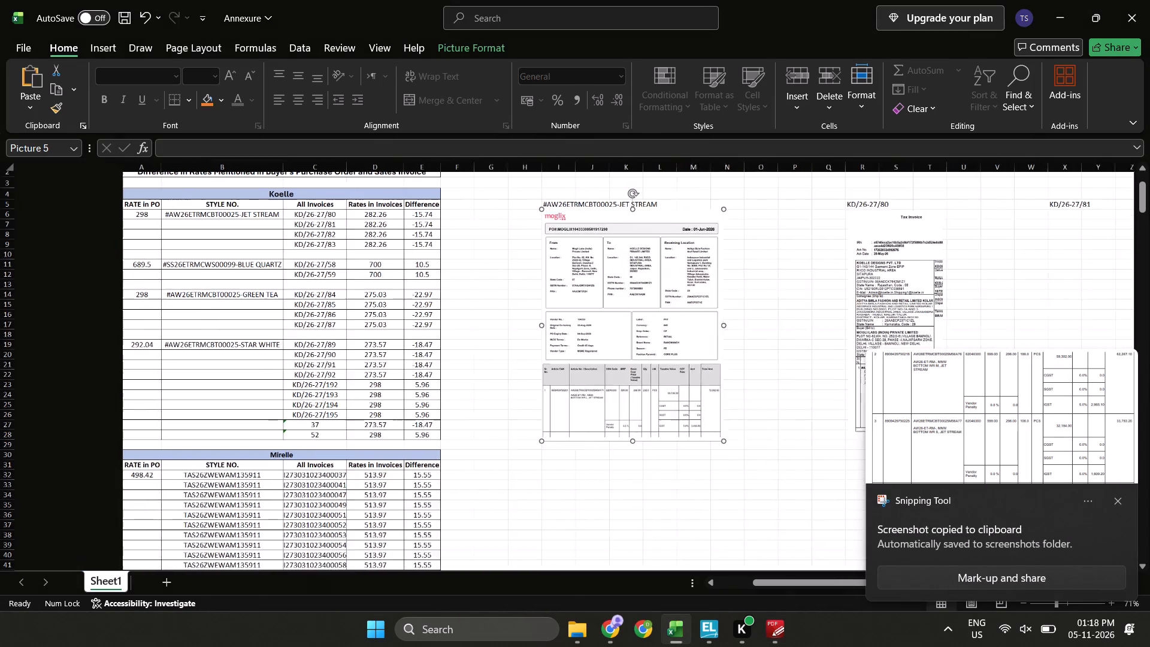
{"action": "left_click", "coordinate": [698, 250]}
{"action": "key", "text": "Escape"}
{"action": "key", "text": "ctrl+space"}
{"action": "key", "text": "ctrl+plus"}
{"action": "key", "text": "ctrl+plus"}
{"action": "key", "text": "ctrl+plus"}
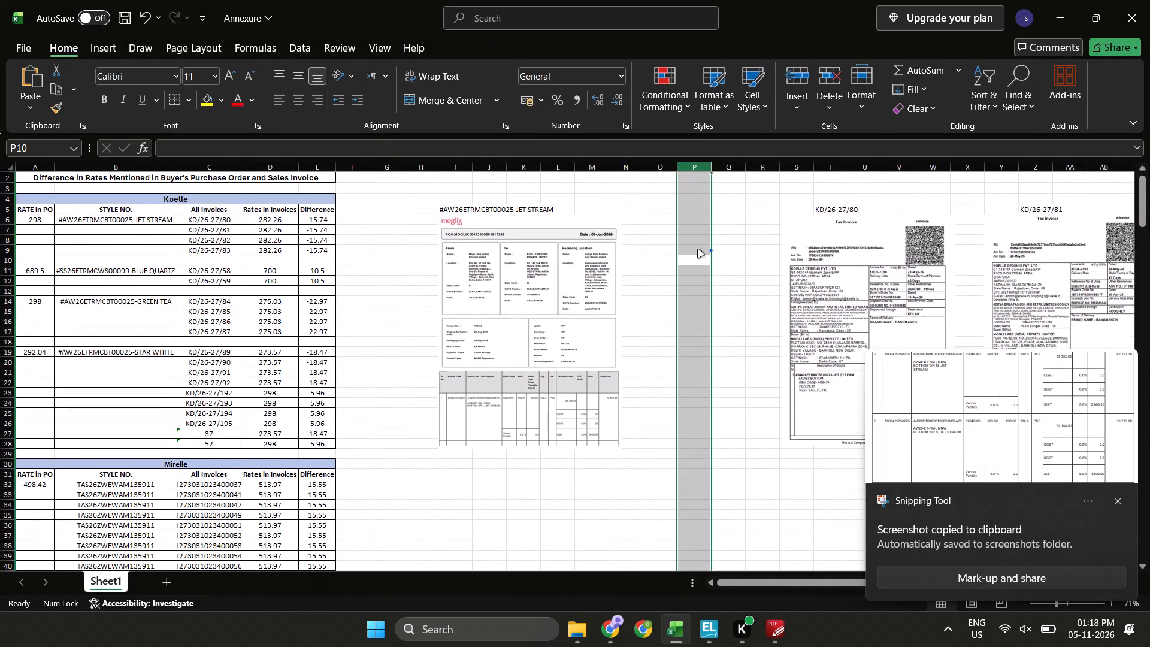
Paste the page 2 screenshot at O10, shrink it, and place it against the first purchase order page with tops aligned.
{"action": "key", "text": "Left"}
{"action": "key", "text": "ctrl+v"}
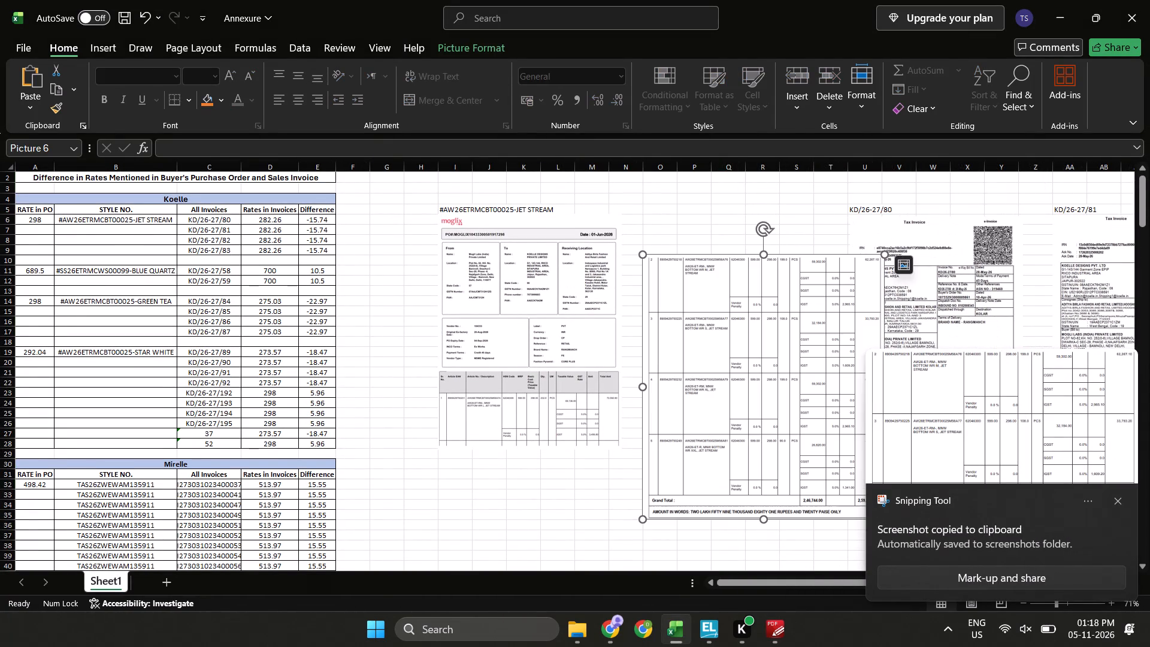
{"action": "scroll", "coordinate": [745, 449], "scroll_direction": "left", "scroll_amount": 1}
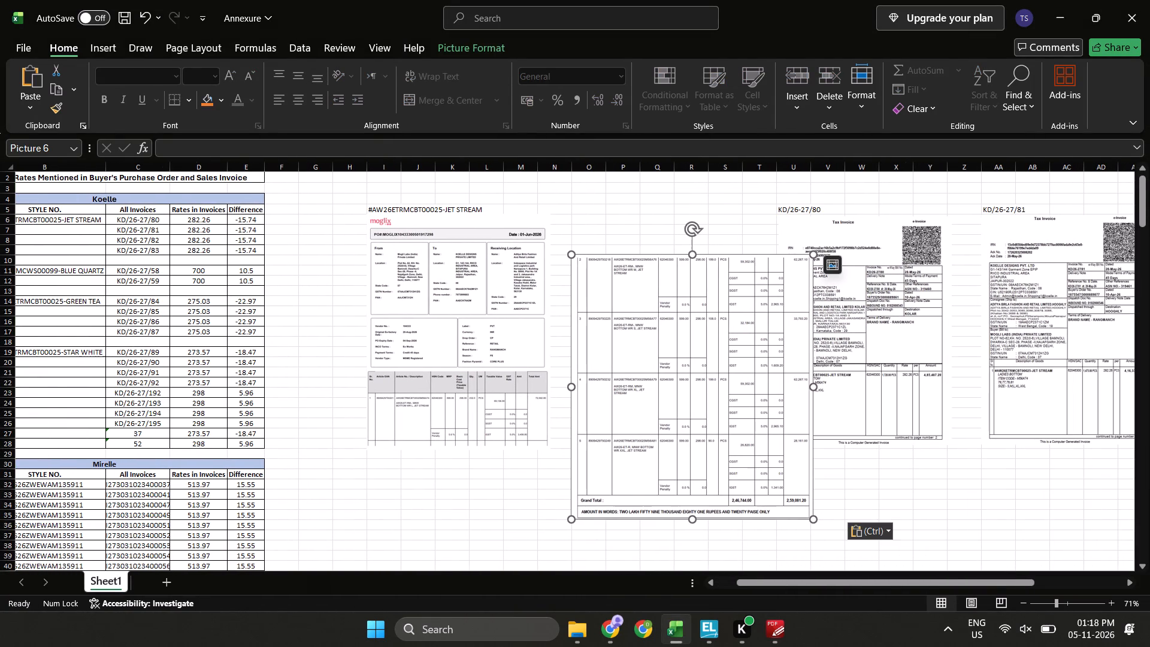
{"action": "left_click_drag", "start_coordinate": [816, 518], "coordinate": [737, 473]}
{"action": "left_click_drag", "start_coordinate": [673, 391], "coordinate": [659, 364]}
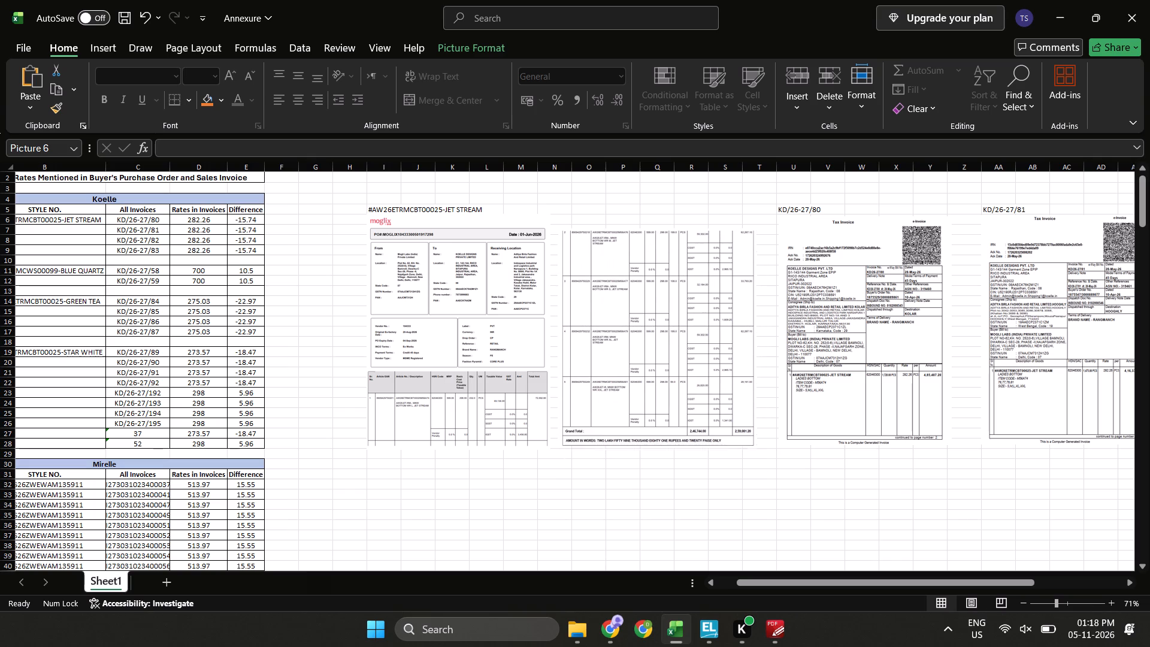
{"action": "left_click_drag", "start_coordinate": [659, 364], "coordinate": [660, 349]}
{"action": "left_click_drag", "start_coordinate": [756, 434], "coordinate": [722, 415]}
{"action": "left_click_drag", "start_coordinate": [679, 374], "coordinate": [674, 376]}
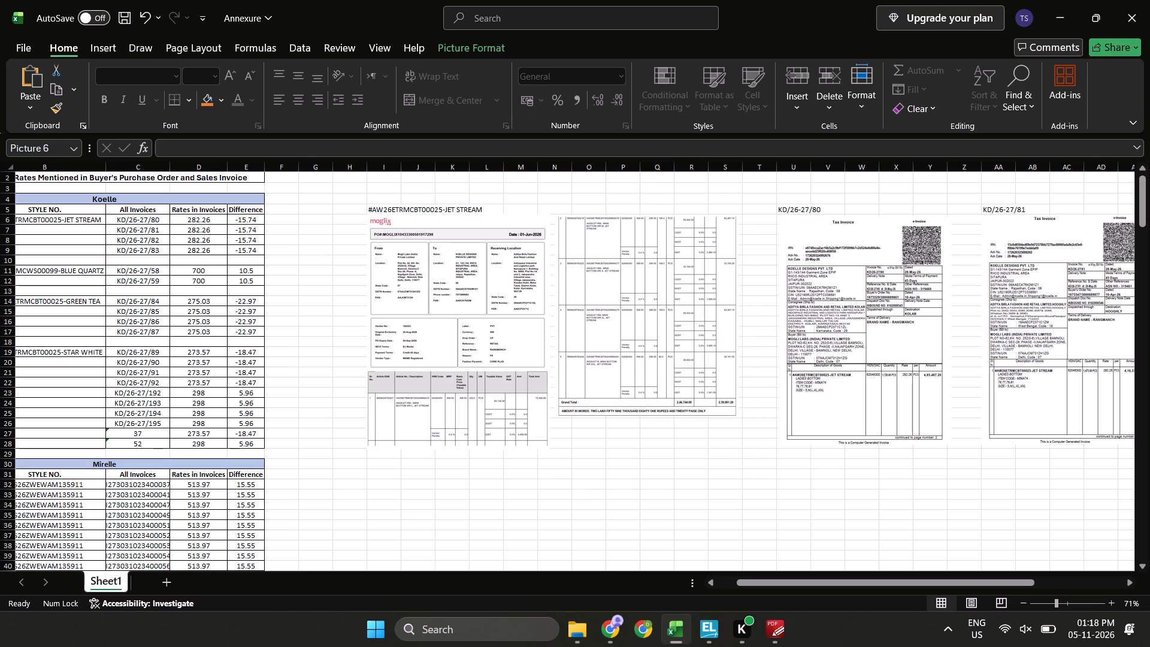
{"action": "left_click_drag", "start_coordinate": [674, 376], "coordinate": [671, 377]}
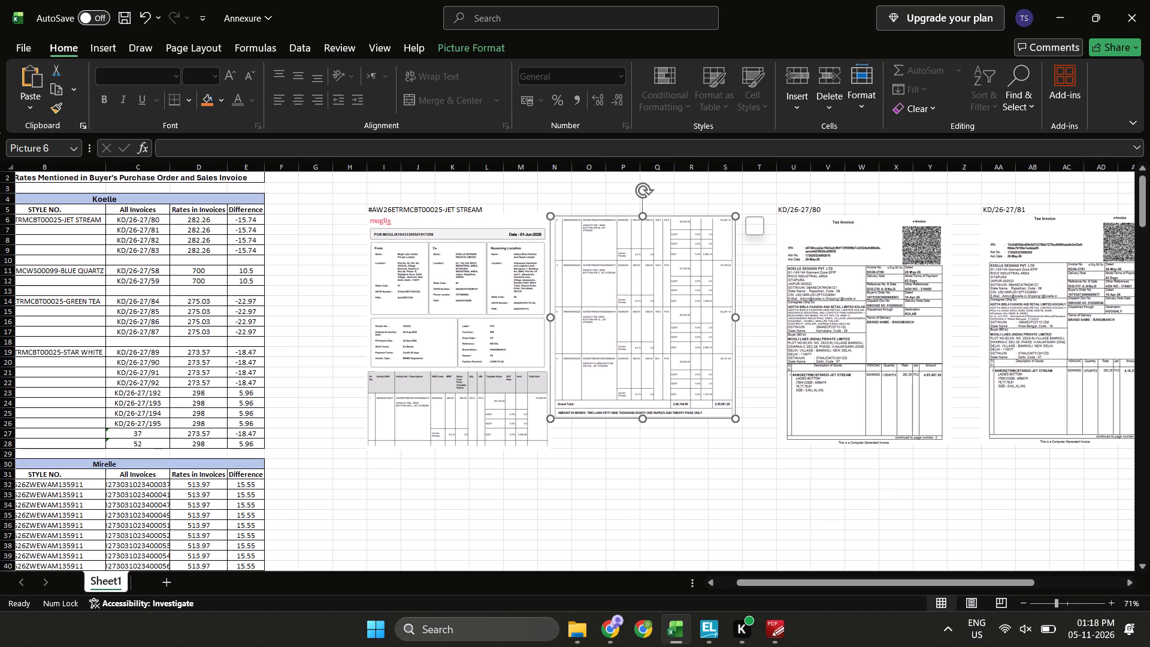
{"action": "key", "text": "Escape"}
Apply a black outline to both purchase order screenshots and the four invoice screenshots KD/26-27/80 to KD/26-27/83 together.
{"action": "scroll", "coordinate": [669, 462], "scroll_direction": "up", "scroll_amount": 3}
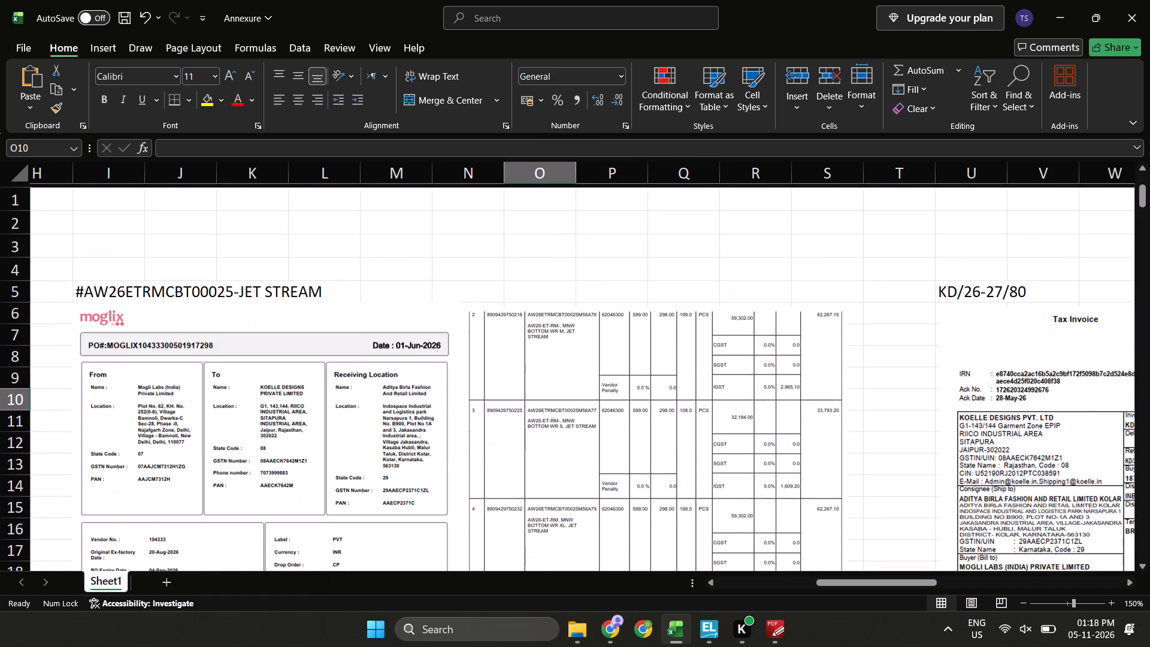
{"action": "left_click", "coordinate": [565, 416]}
{"action": "left_click", "coordinate": [404, 376]}
{"action": "left_click", "coordinate": [482, 371]}
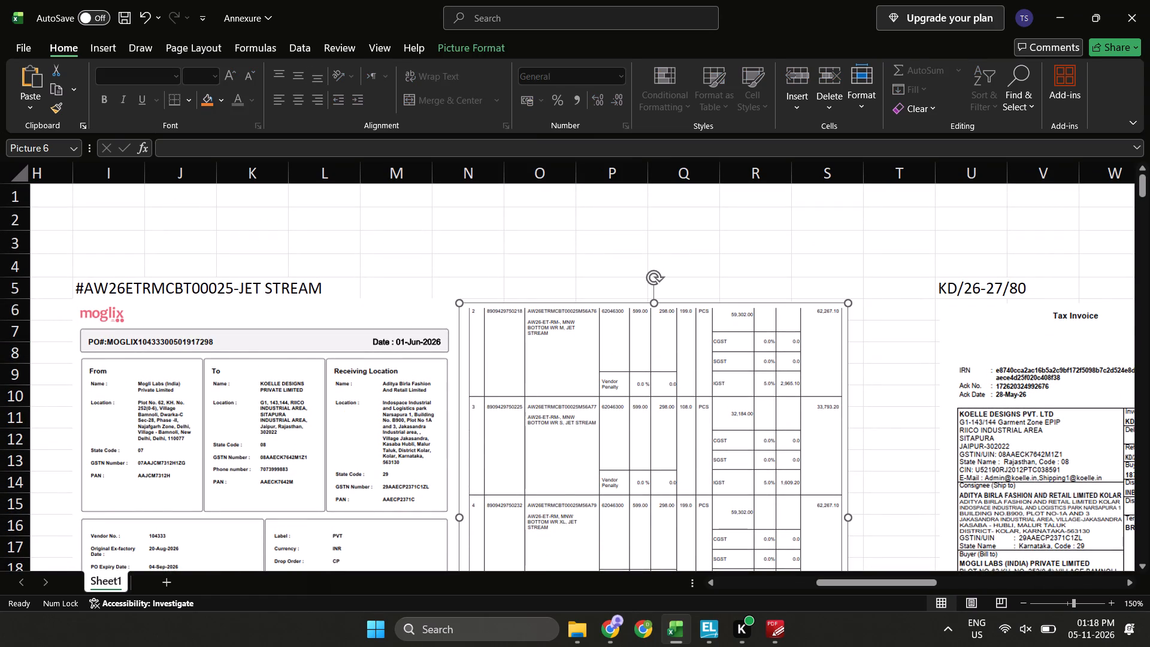
{"action": "left_click", "coordinate": [407, 326], "text": "ctrl"}
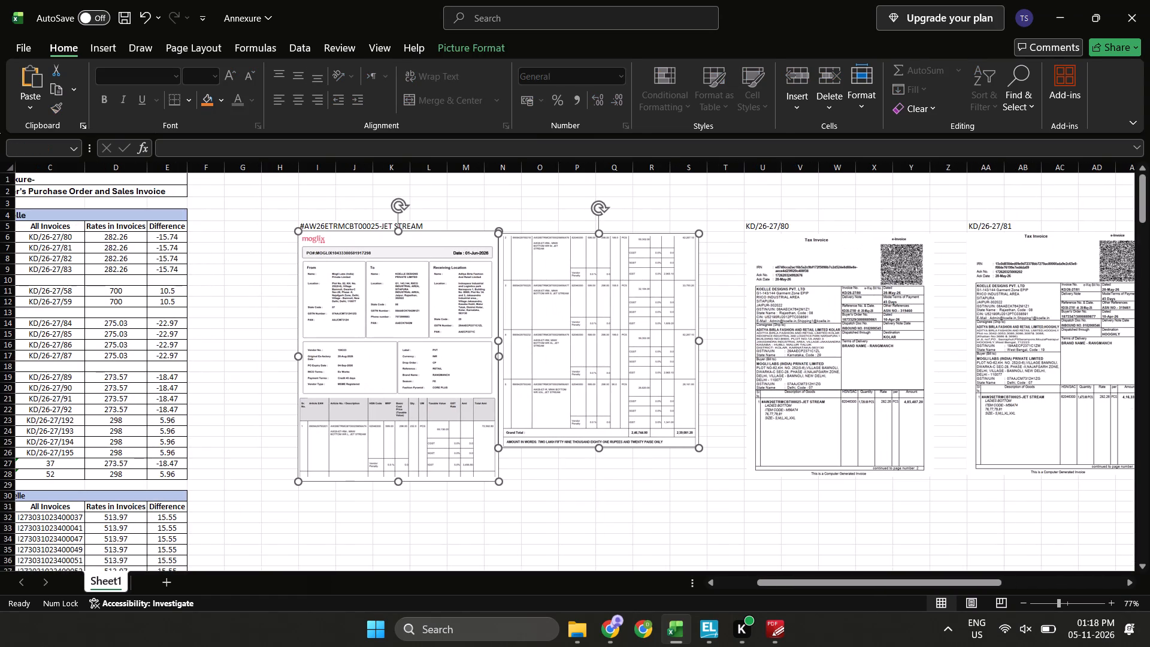
{"action": "left_click", "coordinate": [795, 344], "text": "ctrl"}
{"action": "scroll", "coordinate": [795, 344], "scroll_direction": "left", "scroll_amount": 2}
{"action": "left_click", "coordinate": [804, 328], "text": "ctrl"}
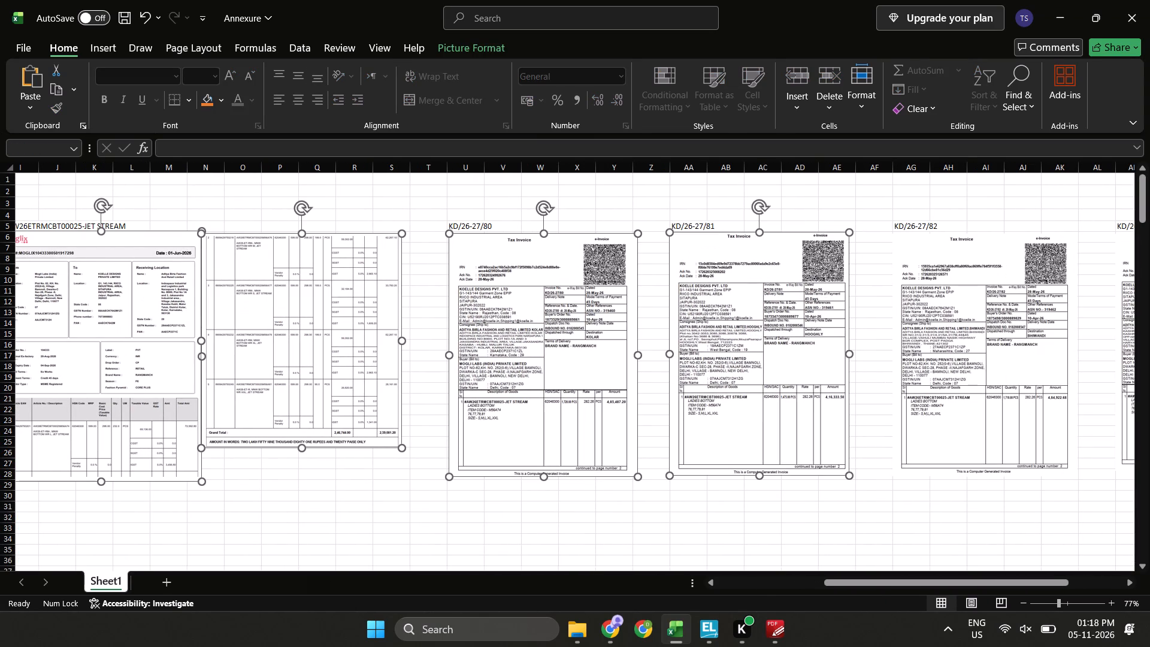
{"action": "left_click", "coordinate": [986, 331], "text": "ctrl"}
{"action": "scroll", "coordinate": [986, 331], "scroll_direction": "left", "scroll_amount": 3}
{"action": "left_click", "coordinate": [882, 340], "text": "ctrl"}
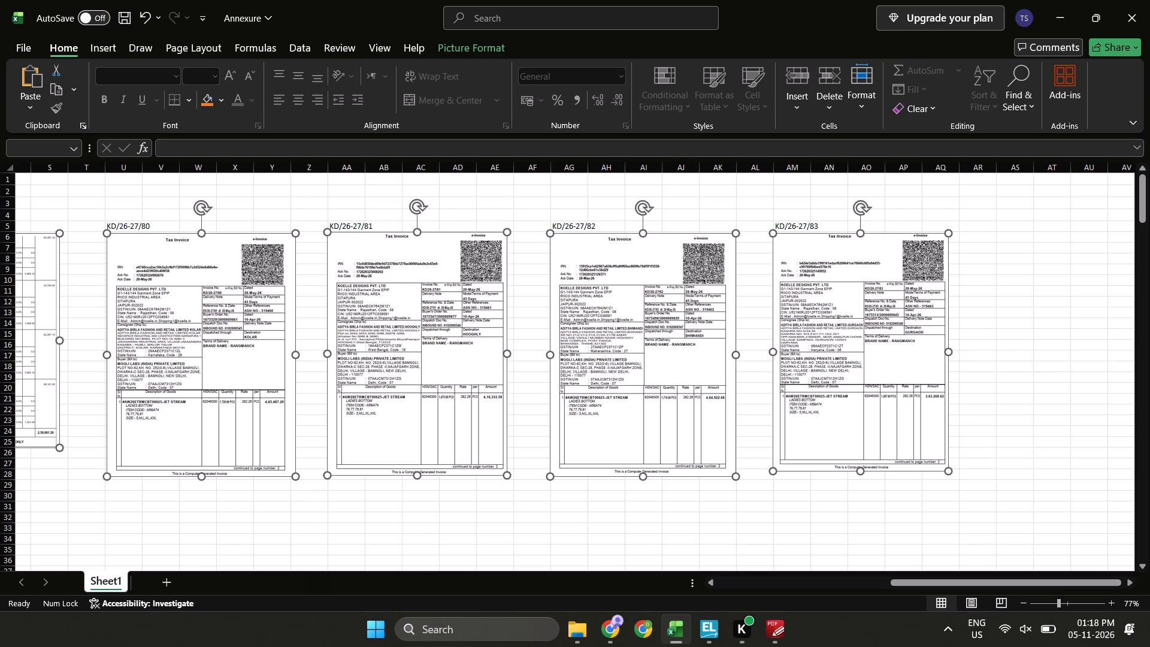
{"action": "right_click", "coordinate": [882, 340]}
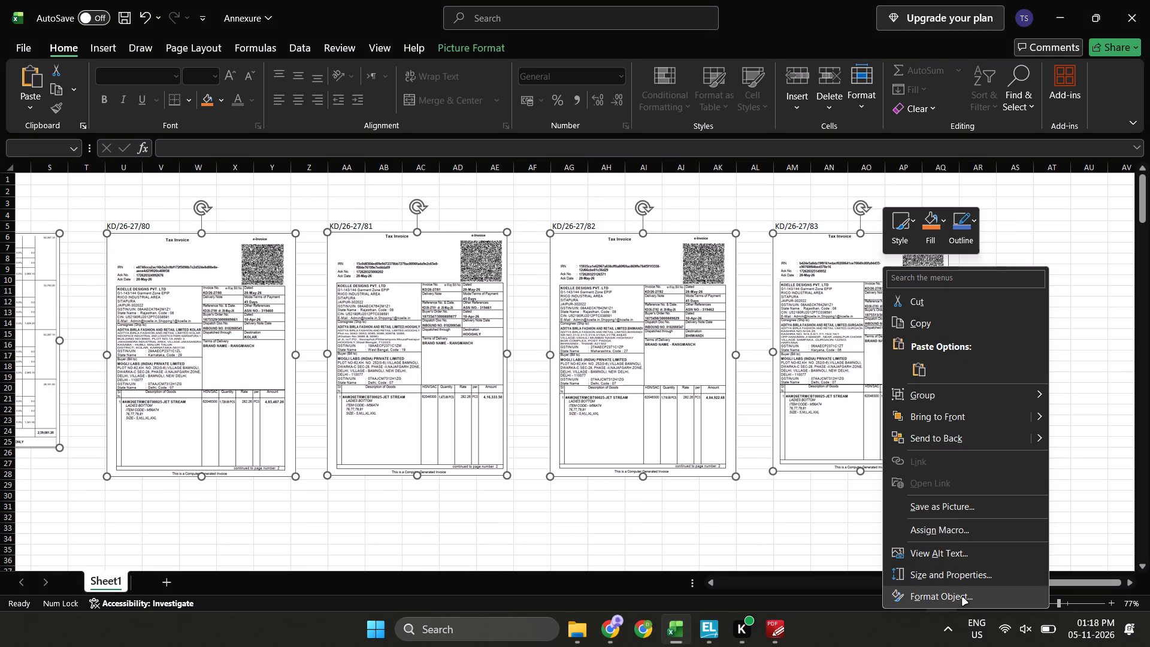
{"action": "left_click", "coordinate": [975, 216]}
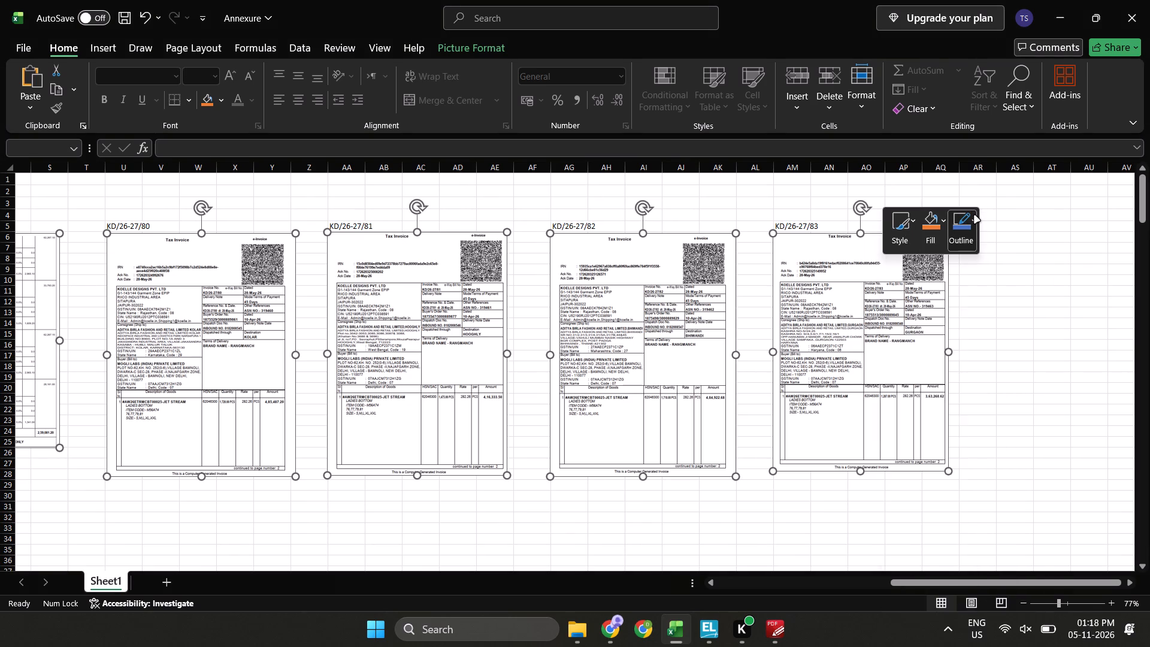
{"action": "left_click", "coordinate": [963, 311]}
{"action": "left_click", "coordinate": [792, 551]}
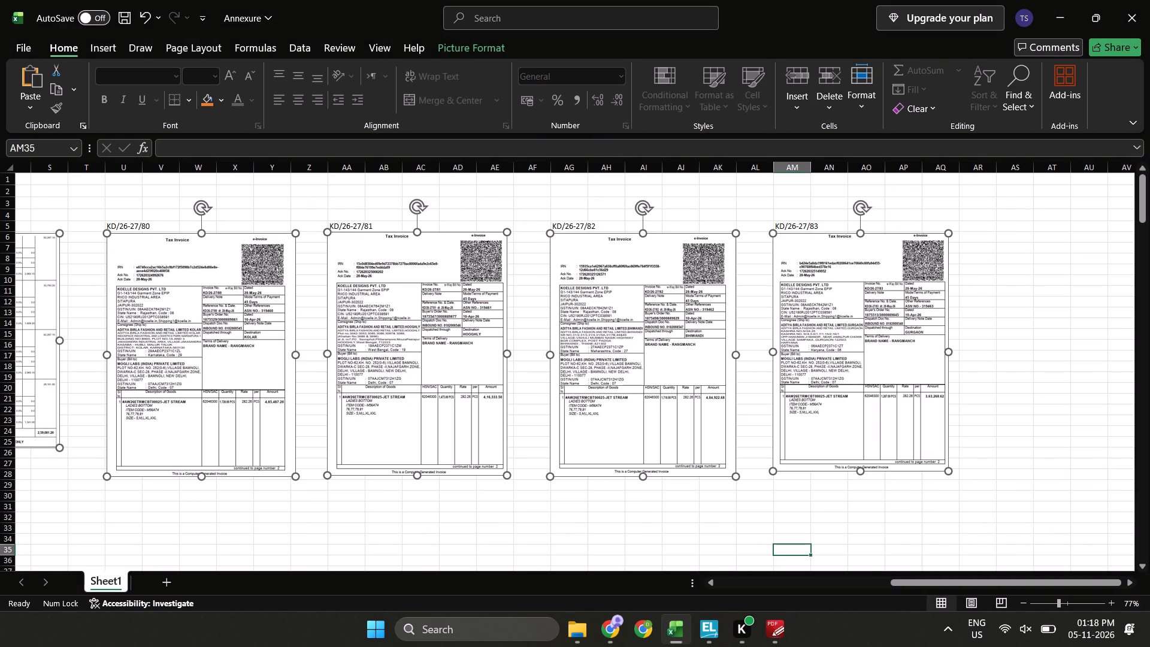
Label cell I32, below the JET STREAM screenshots, with the BLUE QUARTZ style number using the formula =B11.
{"action": "scroll", "coordinate": [792, 551], "scroll_direction": "right", "scroll_amount": 2}
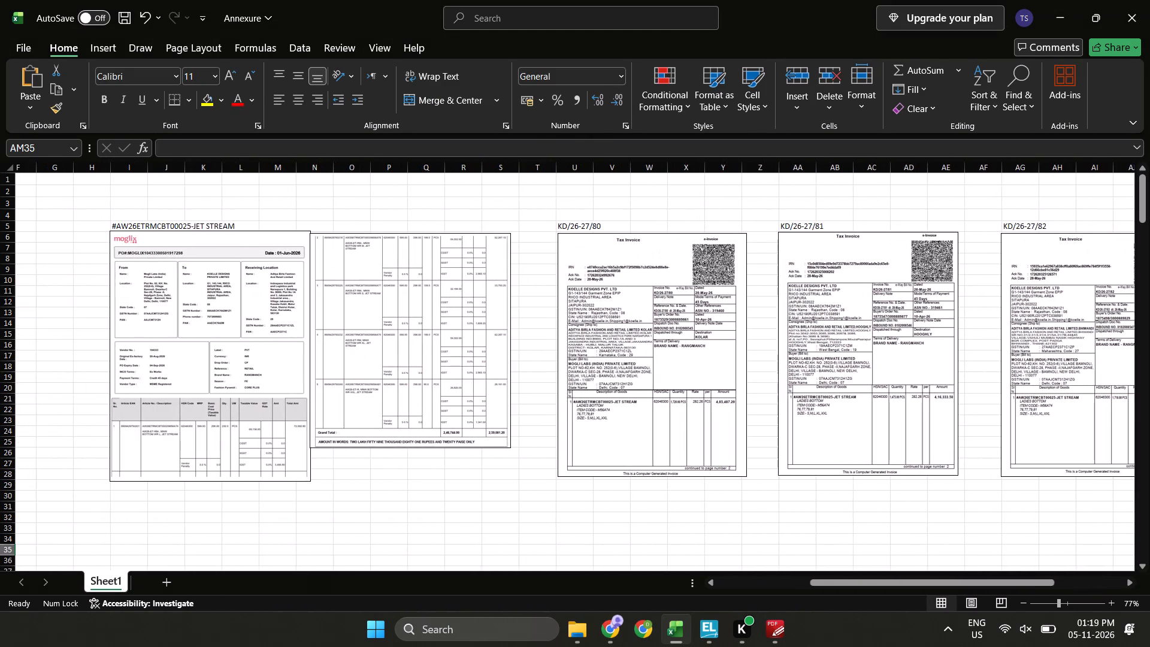
{"action": "scroll", "coordinate": [792, 551], "scroll_direction": "right", "scroll_amount": 3}
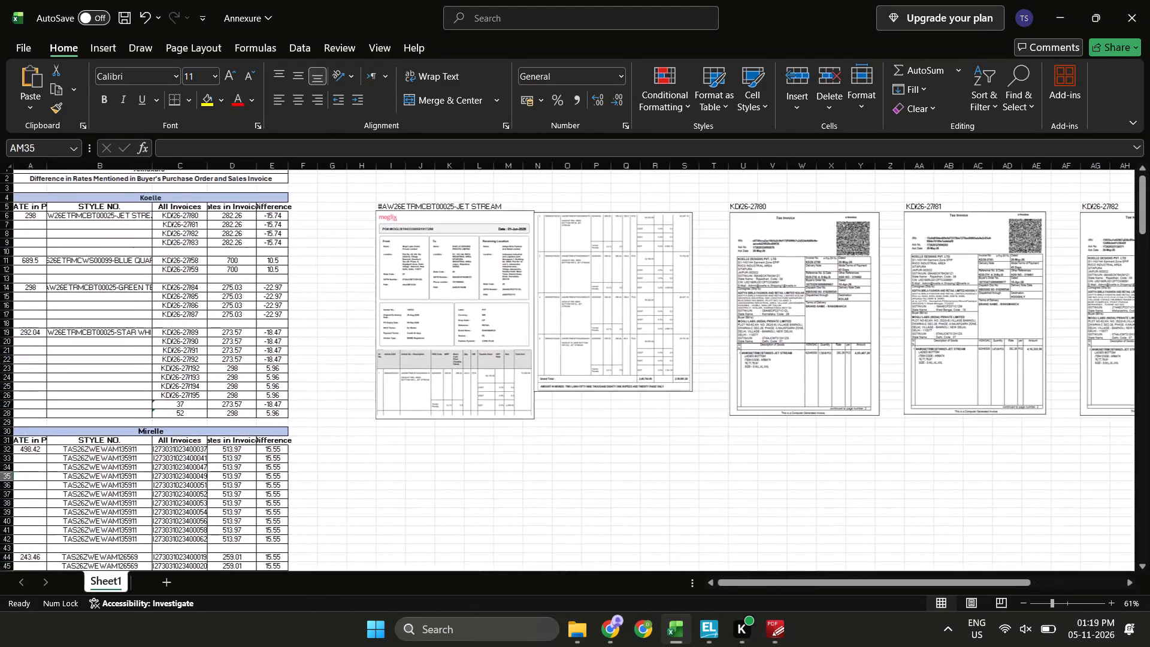
{"action": "scroll", "coordinate": [792, 551], "scroll_direction": "right", "scroll_amount": 1}
{"action": "scroll", "coordinate": [792, 551], "scroll_direction": "up", "scroll_amount": 1}
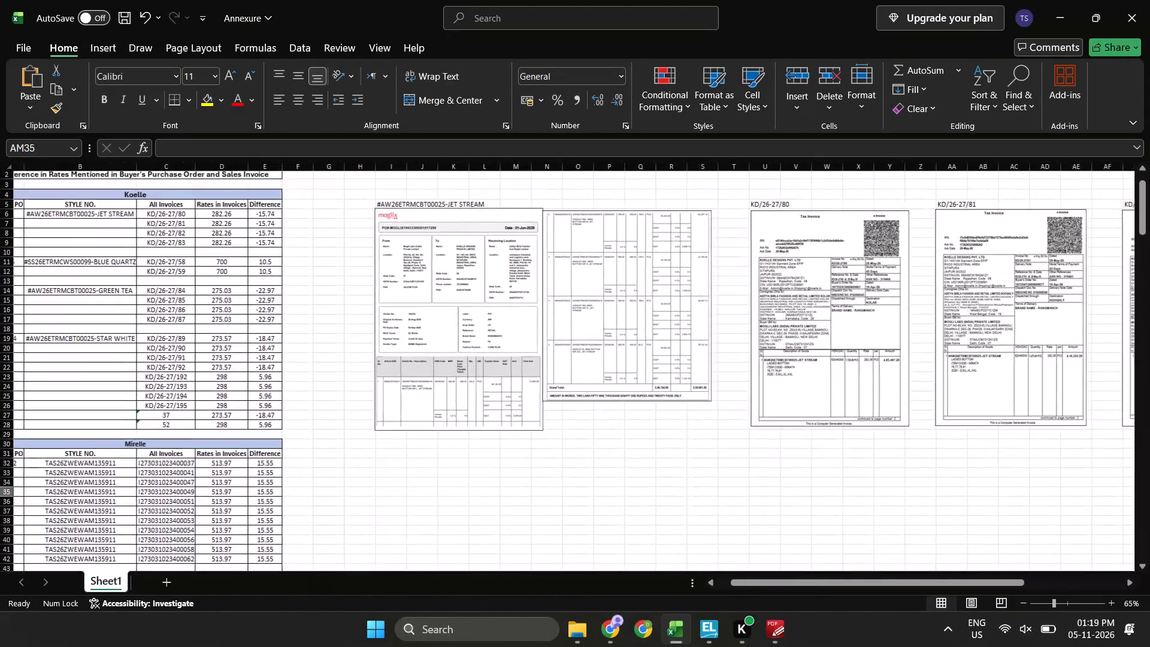
{"action": "scroll", "coordinate": [490, 504], "scroll_direction": "down", "scroll_amount": 1}
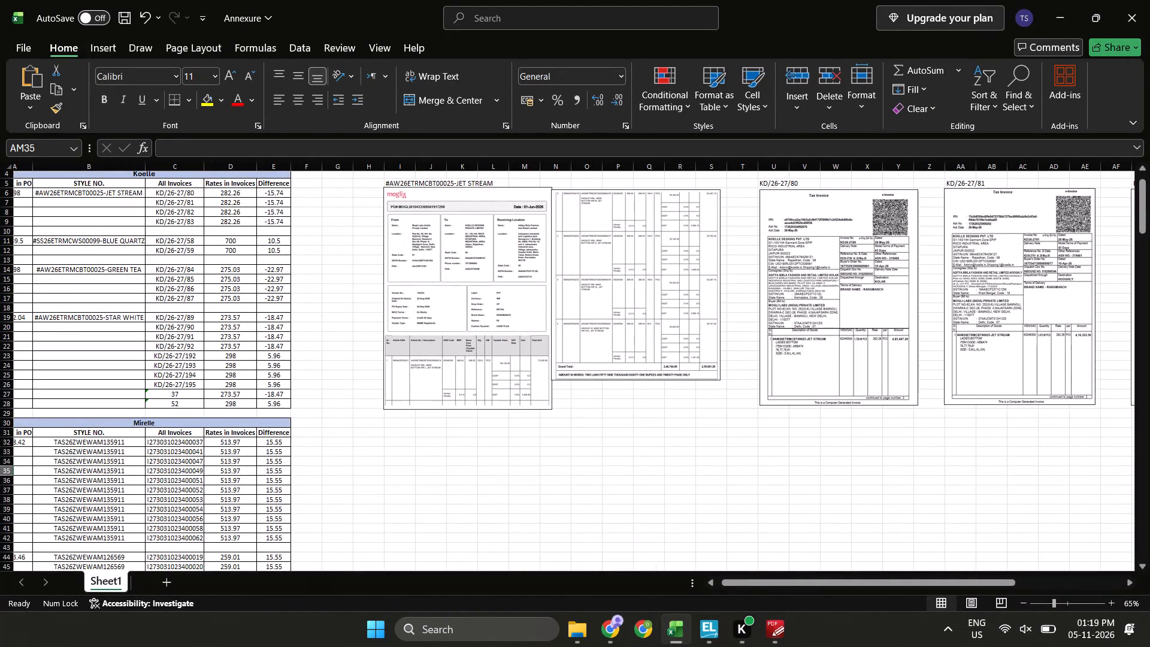
{"action": "scroll", "coordinate": [490, 504], "scroll_direction": "right", "scroll_amount": 1}
{"action": "scroll", "coordinate": [490, 504], "scroll_direction": "up", "scroll_amount": 1}
{"action": "scroll", "coordinate": [490, 504], "scroll_direction": "right", "scroll_amount": 1}
{"action": "scroll", "coordinate": [490, 504], "scroll_direction": "up", "scroll_amount": 1}
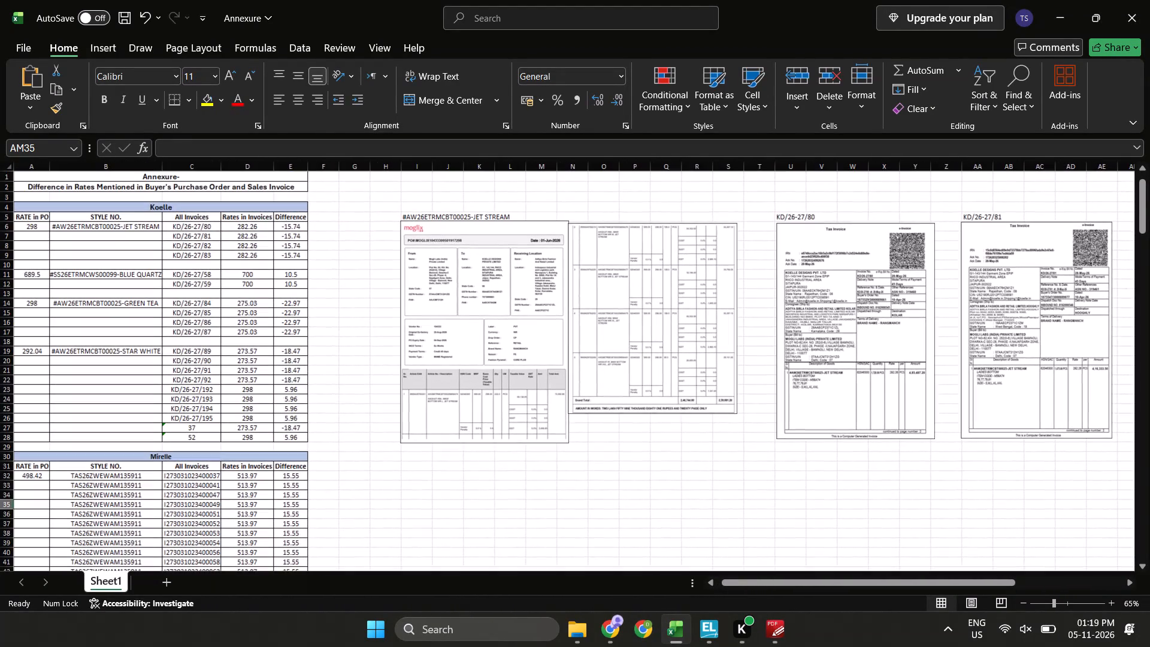
{"action": "left_click", "coordinate": [404, 475]}
{"action": "scroll", "coordinate": [404, 475], "scroll_direction": "right", "scroll_amount": 1}
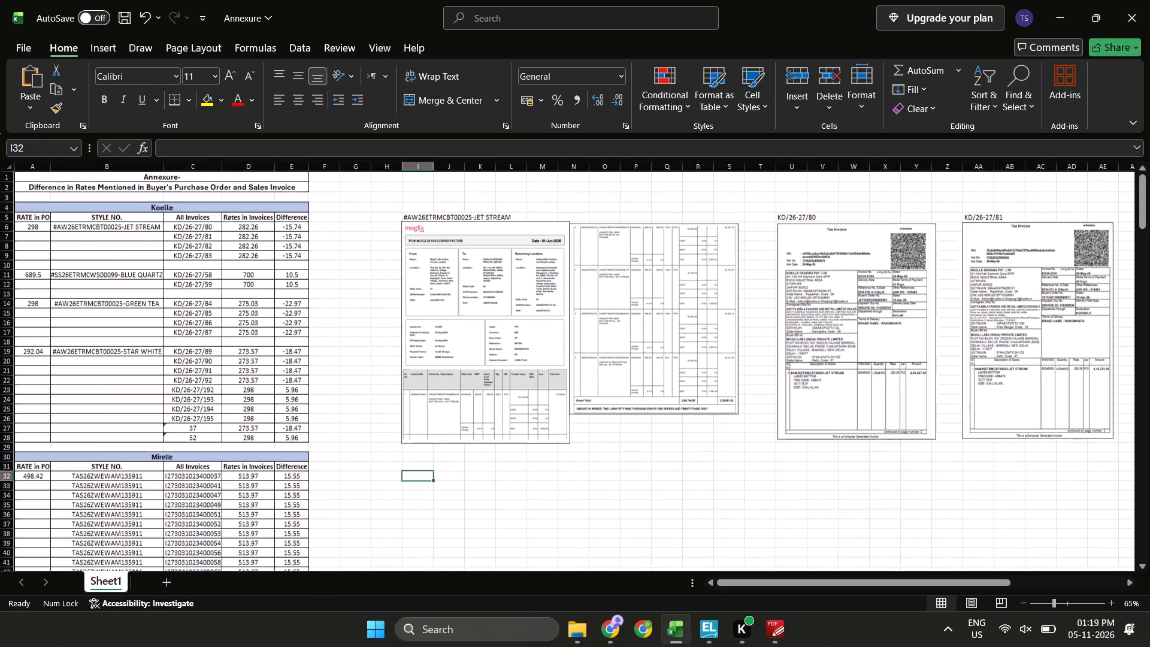
{"action": "key", "text": "Right"}
{"action": "key", "text": "Up"}
{"action": "key", "text": "Left"}
{"action": "key", "text": "Down"}
{"action": "key", "text": "equal"}
{"action": "key", "text": "Up"}
{"action": "key", "text": "Left"}
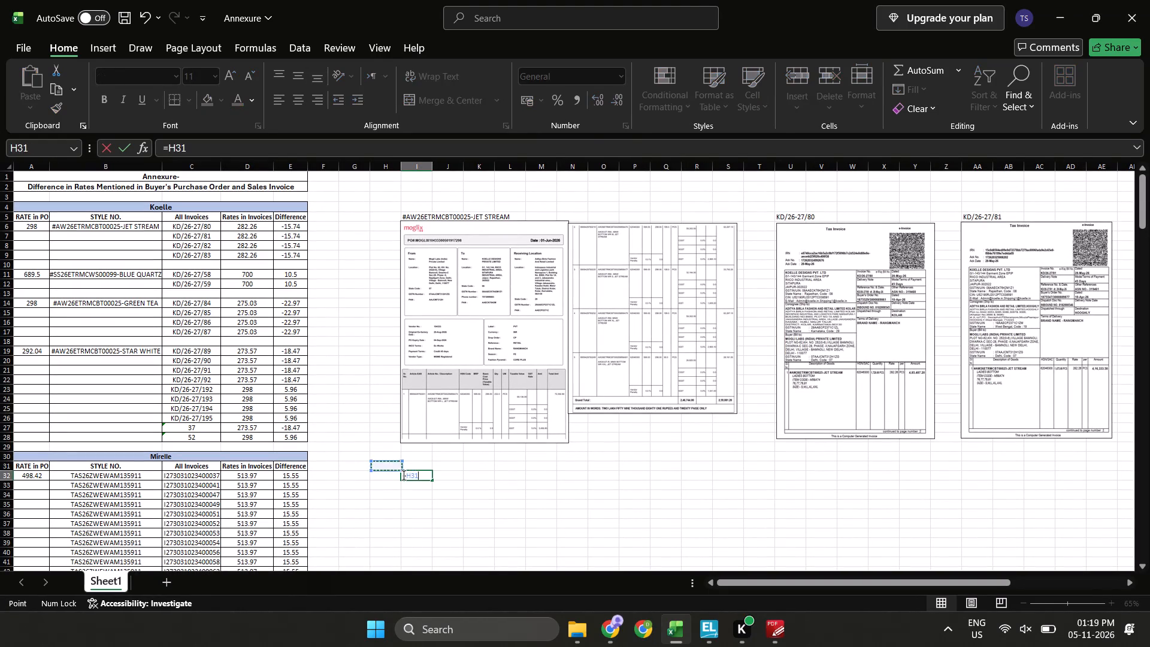
{"action": "key", "text": "Left"}
{"action": "key", "text": "Up"}
{"action": "key", "text": "Left"}
{"action": "key", "text": "Up"}
{"action": "key", "text": "Left"}
{"action": "key", "text": "Up"}
{"action": "key", "text": "Left"}
{"action": "key", "text": "Up"}
{"action": "key", "text": "Left"}
{"action": "key", "text": "Up"}
{"action": "key", "text": "Up"}
{"action": "key", "text": "Left"}
{"action": "key", "text": "Up"}
{"action": "key", "text": "Up"}
{"action": "key", "text": "Up"}
{"action": "key", "text": "ctrl+Up"}
{"action": "key", "text": "ctrl+Up"}
{"action": "key", "text": "ctrl+Up"}
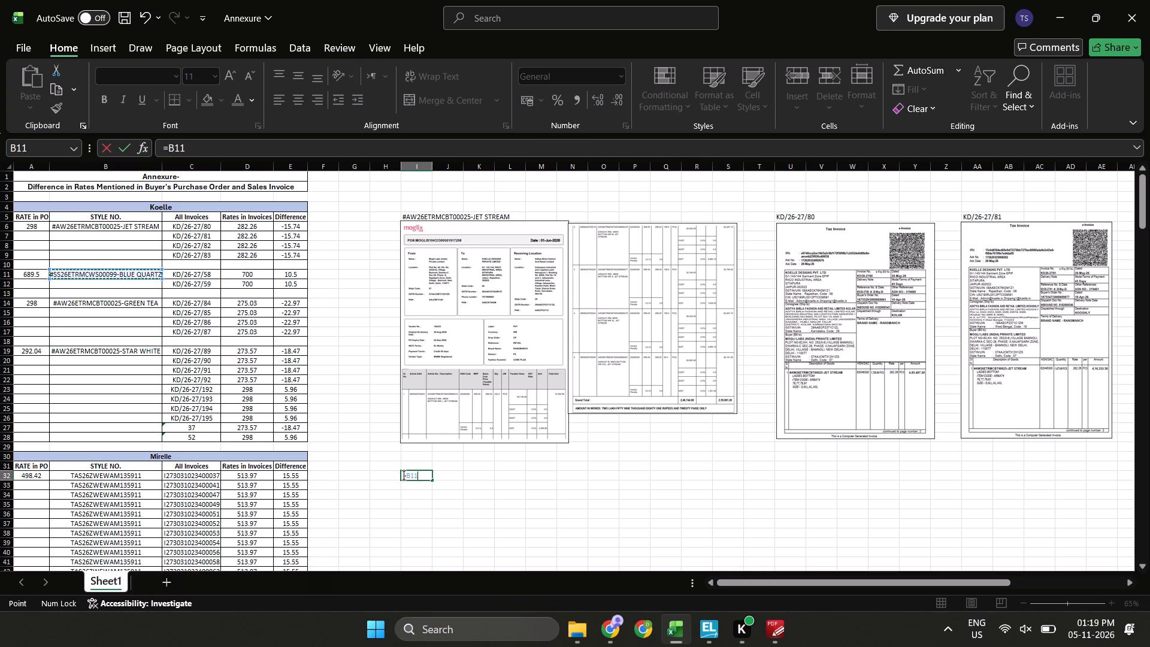
{"action": "key", "text": "Return"}
{"action": "key", "text": "Up"}
Close the Po - 1917298 PDF and switch to the KD Buyer's PO folder in File Explorer.
{"action": "key", "text": "alt+Tab"}
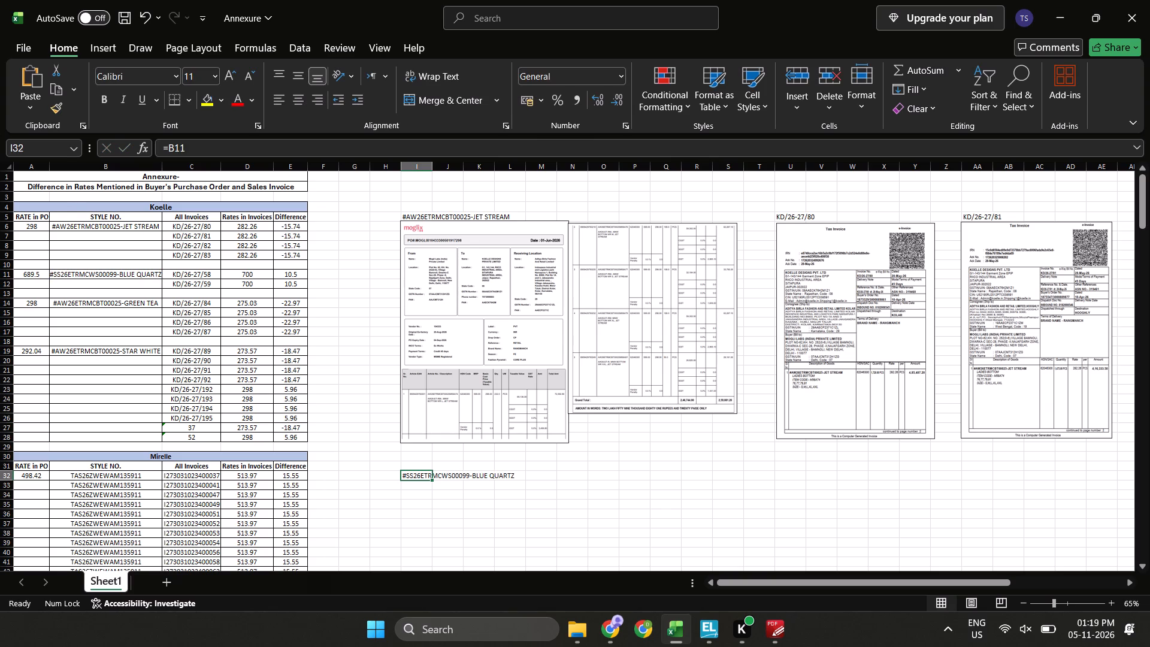
{"action": "key", "text": "alt+Tab"}
{"action": "key", "text": "alt+Tab"}
{"action": "key", "text": "alt+Tab"}
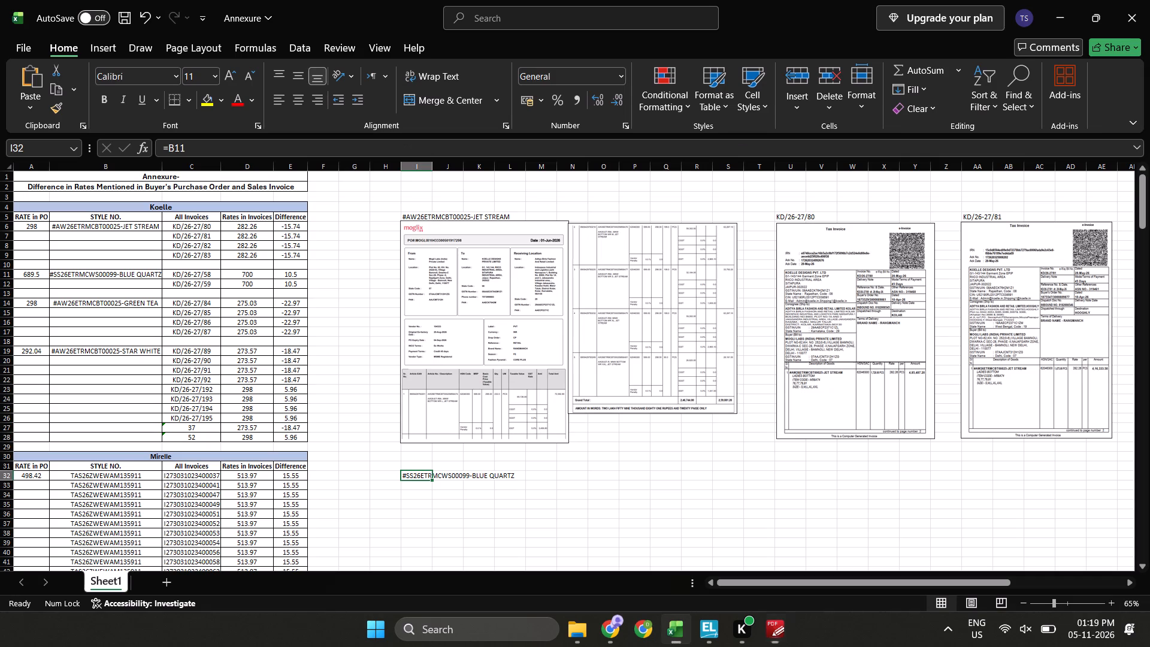
{"action": "key", "text": "alt+Tab"}
{"action": "key", "text": "alt+Tab"}
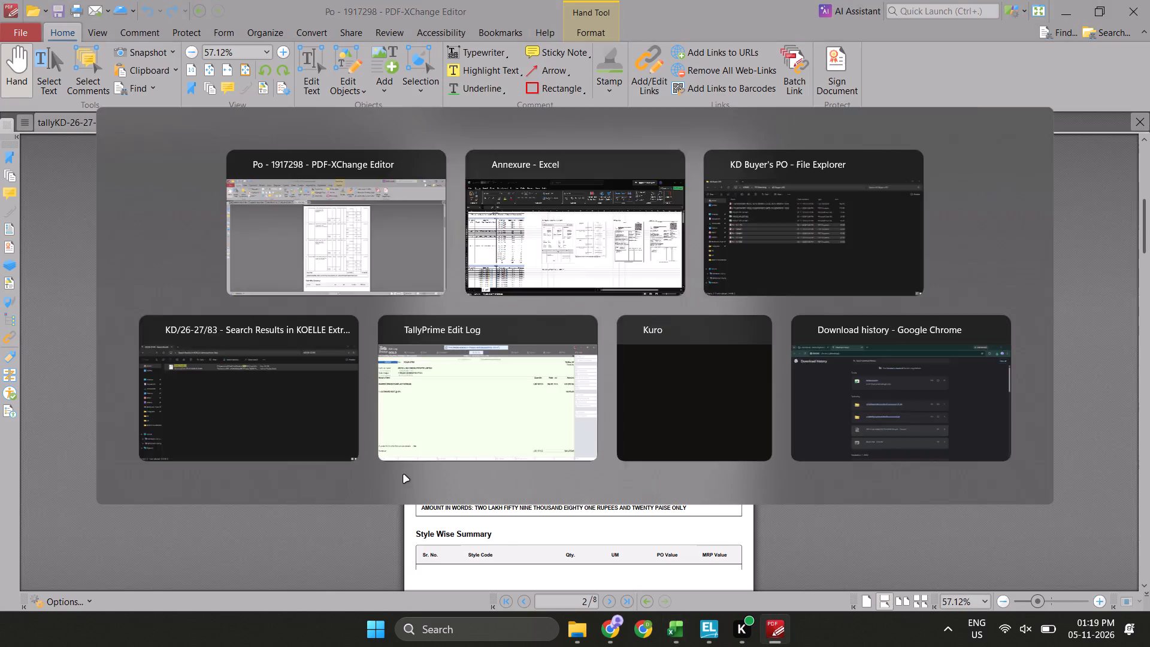
{"action": "key", "text": "alt+Tab"}
{"action": "key", "text": "ctrl+w"}
{"action": "key", "text": "alt+Tab"}
{"action": "key", "text": "alt+Tab"}
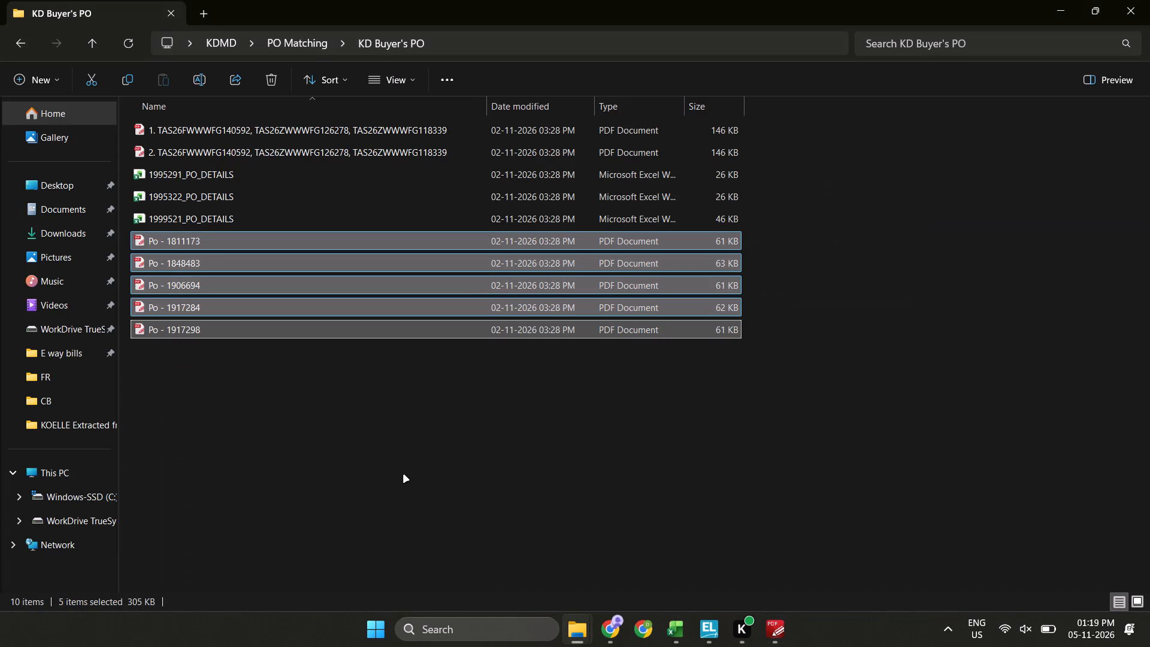
Open the five selected Po PDFs and bring up the BLUE QUARTZ purchase order, Po - 1848483.
{"action": "key", "text": "Return"}
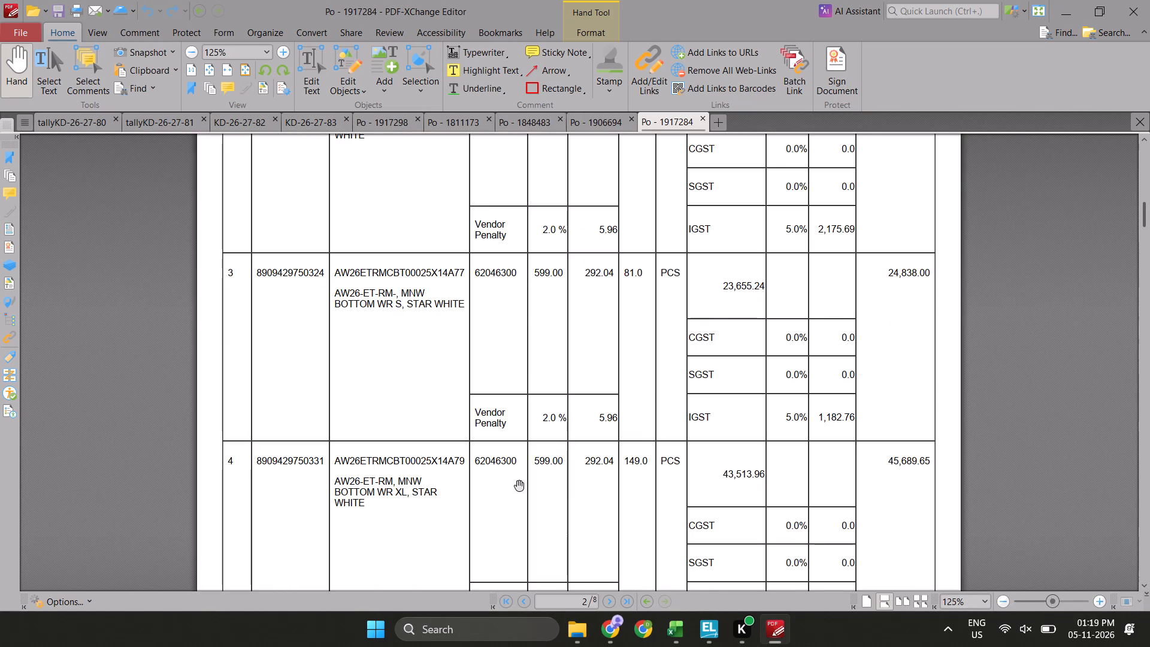
{"action": "scroll", "coordinate": [397, 459], "scroll_direction": "up", "scroll_amount": 1}
{"action": "key", "text": "ctrl+shift+Tab"}
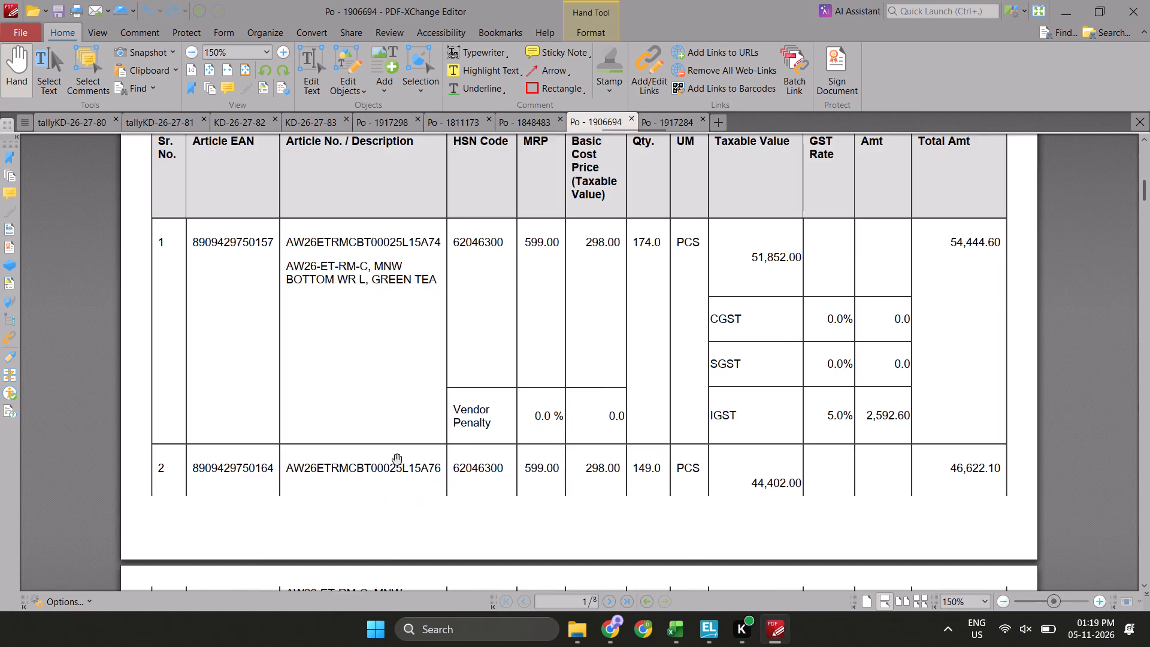
{"action": "key", "text": "alt+Tab"}
{"action": "key", "text": "alt+Tab"}
{"action": "key", "text": "alt+Tab"}
{"action": "key", "text": "alt+Tab"}
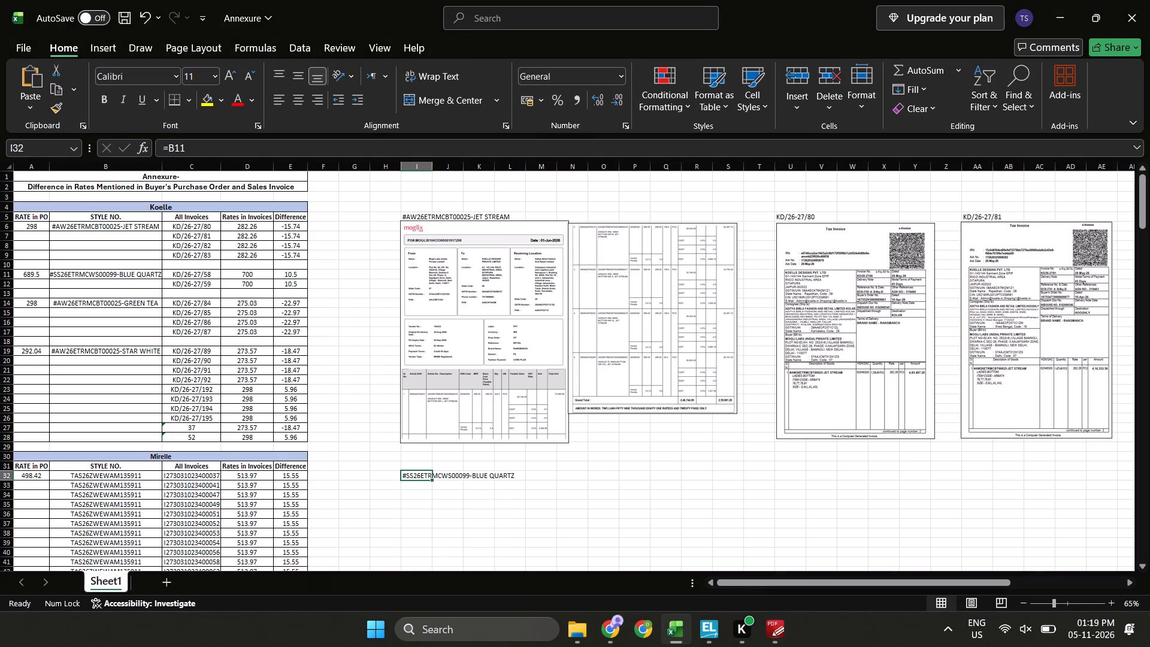
{"action": "key", "text": "alt+Tab"}
{"action": "key", "text": "ctrl+shift+Tab"}
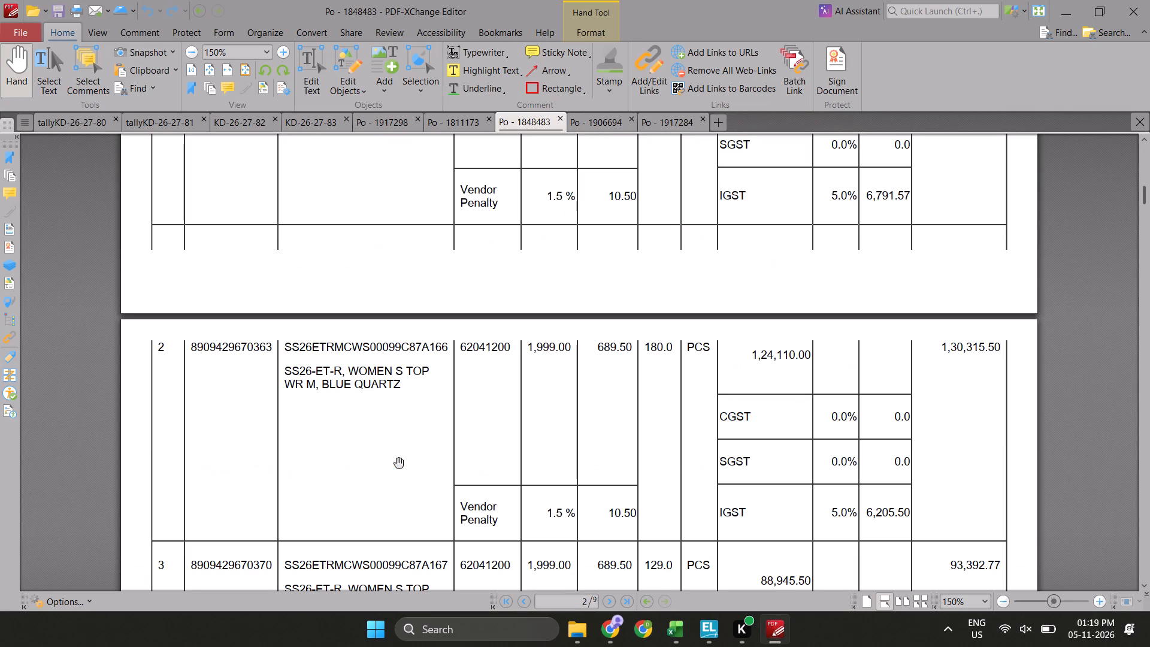
Capture a screenshot of the whole first page of Po - 1848483, from the moglix logo to the item 1 row.
{"action": "scroll", "coordinate": [398, 462], "scroll_direction": "up", "scroll_amount": 5}
{"action": "scroll", "coordinate": [398, 462], "scroll_direction": "down", "scroll_amount": 5, "text": "ctrl"}
{"action": "key", "text": "Print"}
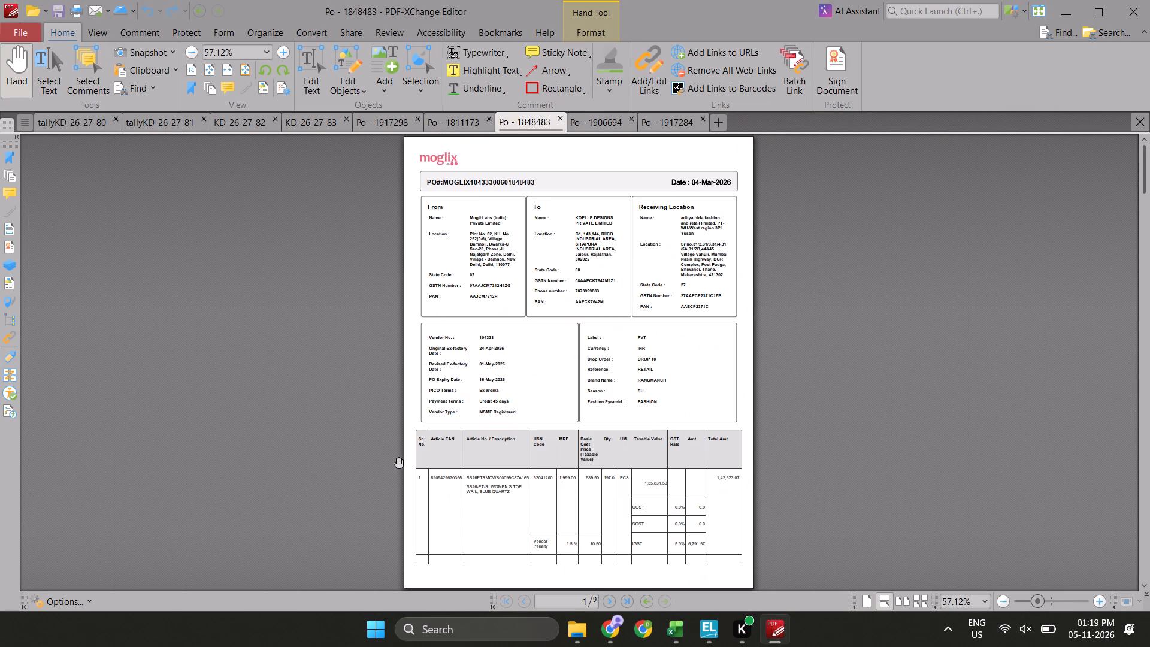
{"action": "left_click_drag", "start_coordinate": [414, 153], "coordinate": [707, 549]}
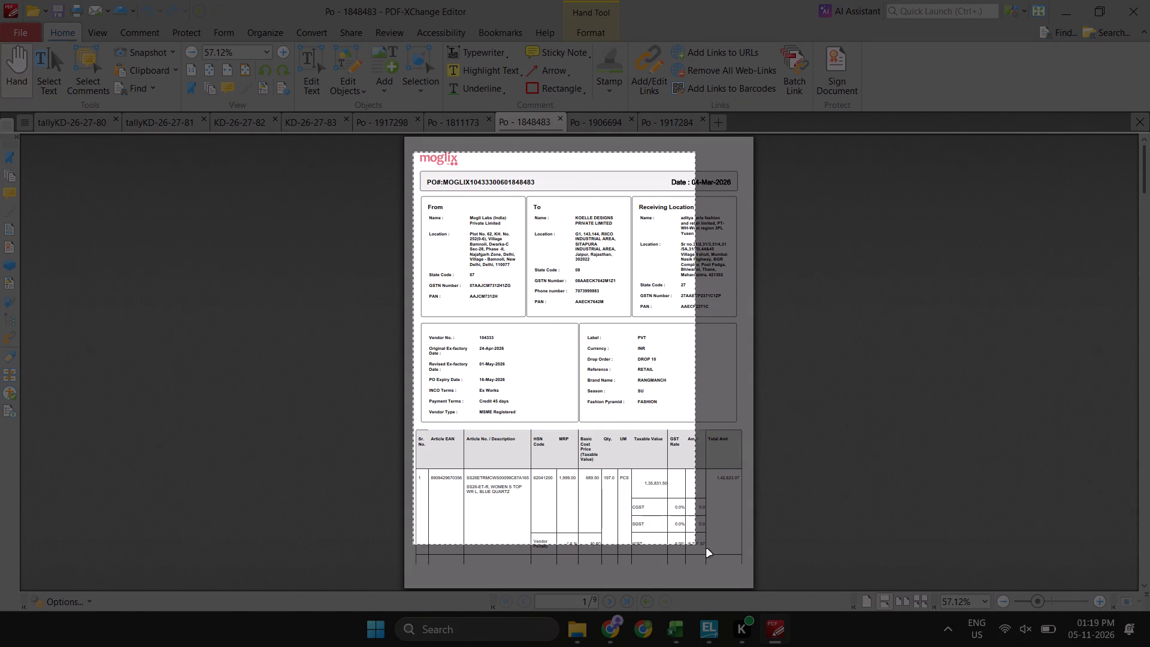
{"action": "left_click_drag", "start_coordinate": [707, 549], "coordinate": [743, 569]}
Paste the page 1 screenshot at I33 in the Annexure sheet and shrink it to span about columns I to M.
{"action": "key", "text": "alt+Tab"}
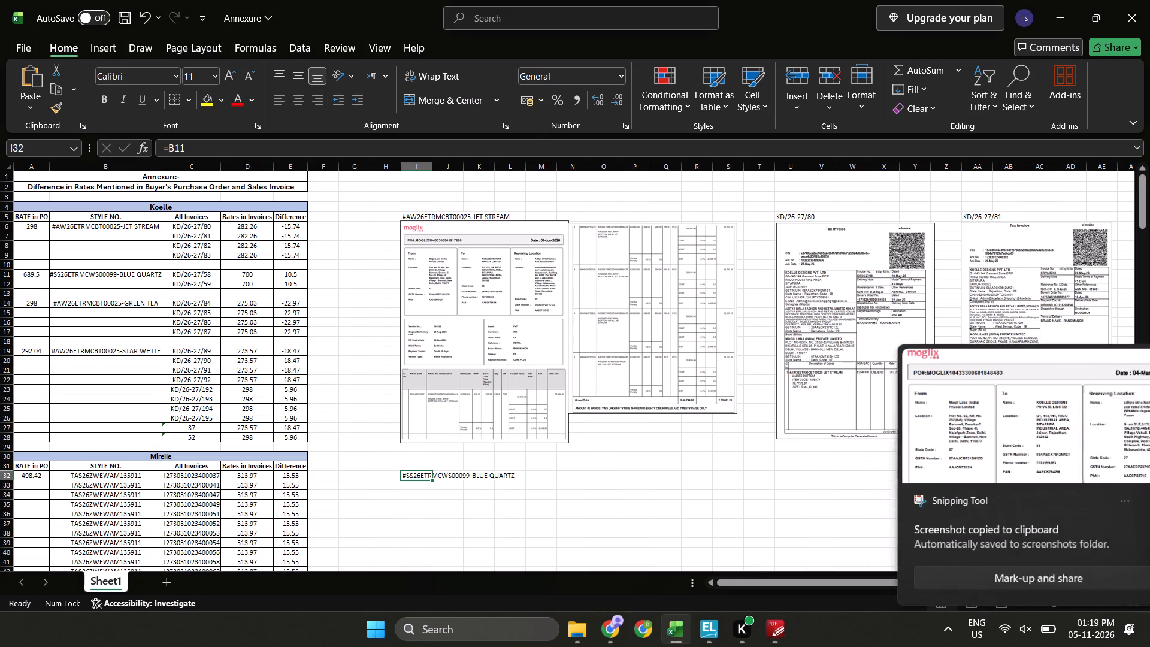
{"action": "key", "text": "Down"}
{"action": "key", "text": "ctrl+v"}
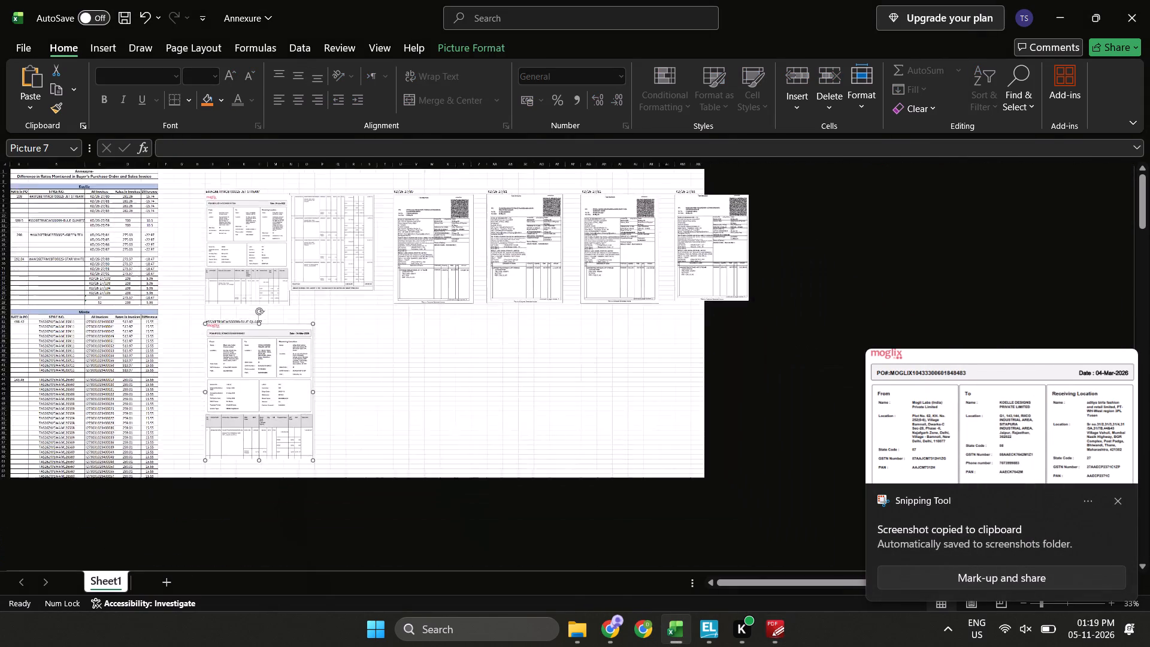
{"action": "scroll", "coordinate": [500, 505], "scroll_direction": "right", "scroll_amount": 4}
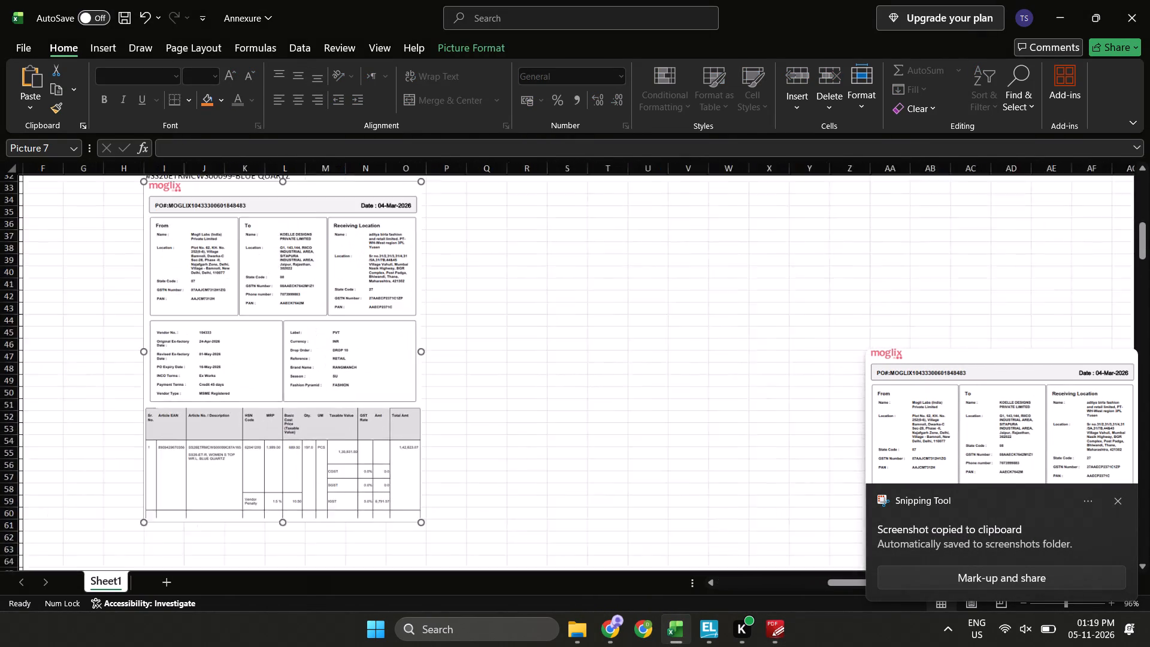
{"action": "left_click_drag", "start_coordinate": [414, 513], "coordinate": [341, 438]}
{"action": "left_click", "coordinate": [405, 455]}
{"action": "scroll", "coordinate": [405, 455], "scroll_direction": "right", "scroll_amount": 1}
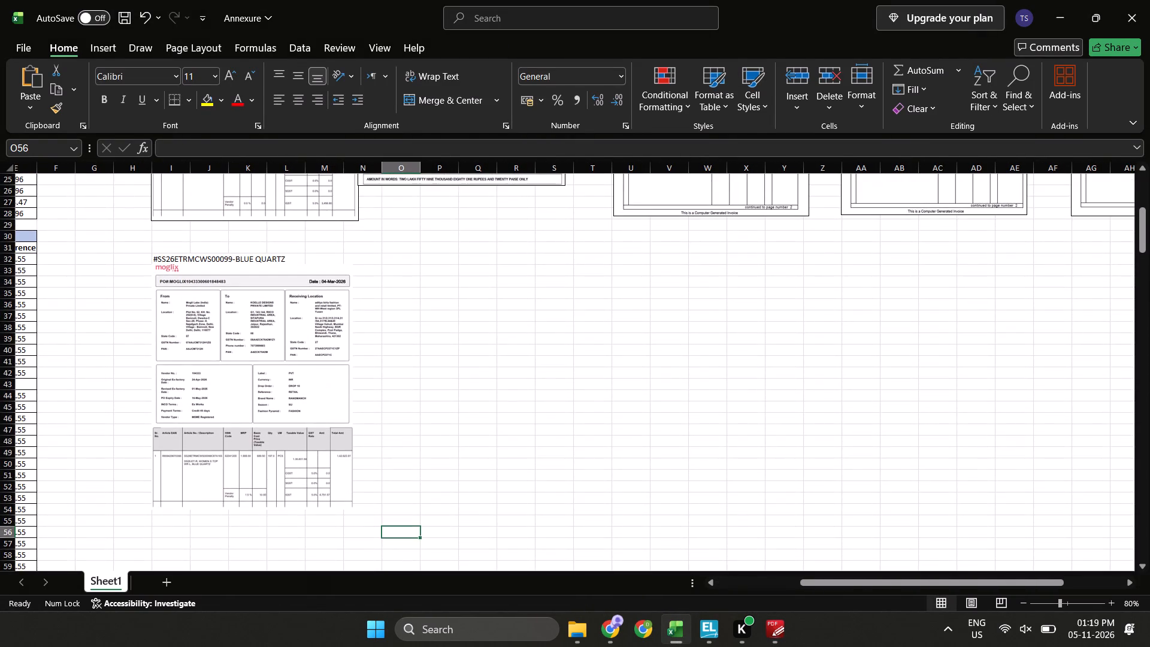
Capture a screenshot of page 2 of Po - 1848483, covering item rows 2 to 6.
{"action": "key", "text": "alt+Tab"}
{"action": "scroll", "coordinate": [447, 358], "scroll_direction": "down", "scroll_amount": 3}
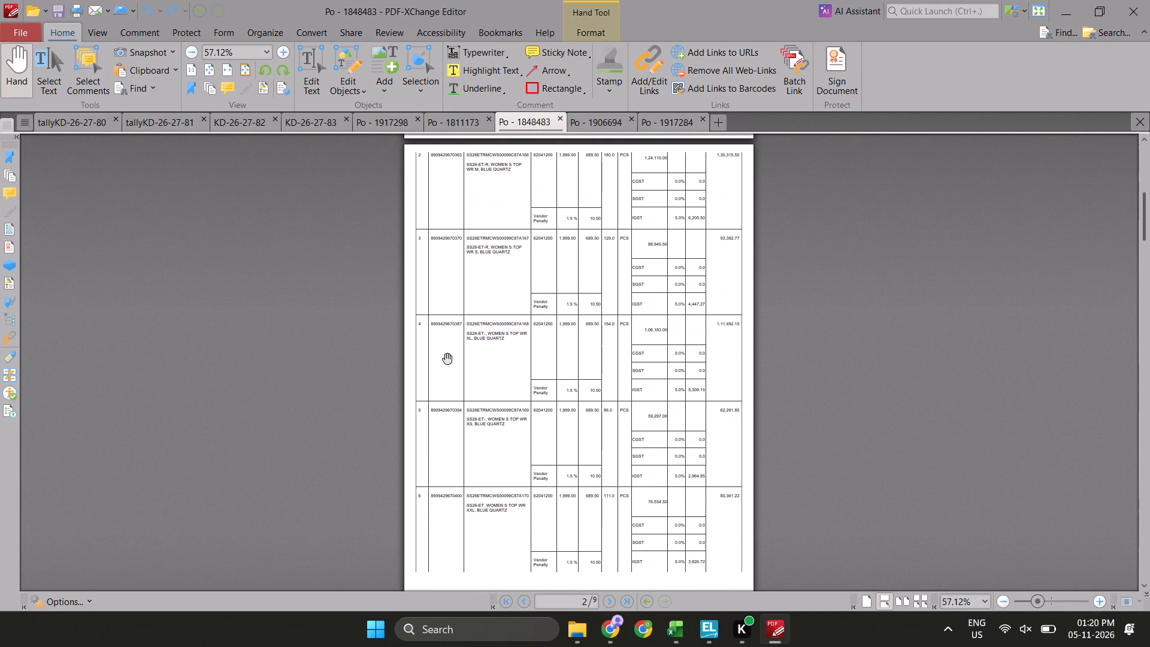
{"action": "key", "text": "Print"}
{"action": "left_click_drag", "start_coordinate": [408, 150], "coordinate": [628, 230]}
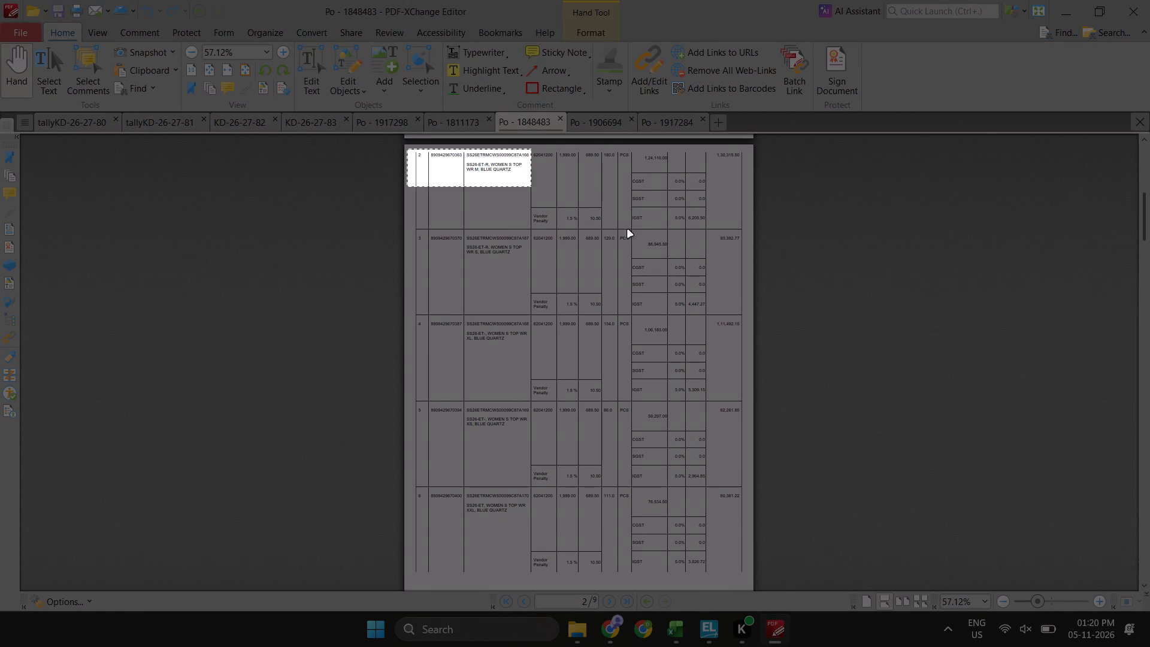
{"action": "left_click_drag", "start_coordinate": [628, 230], "coordinate": [746, 577]}
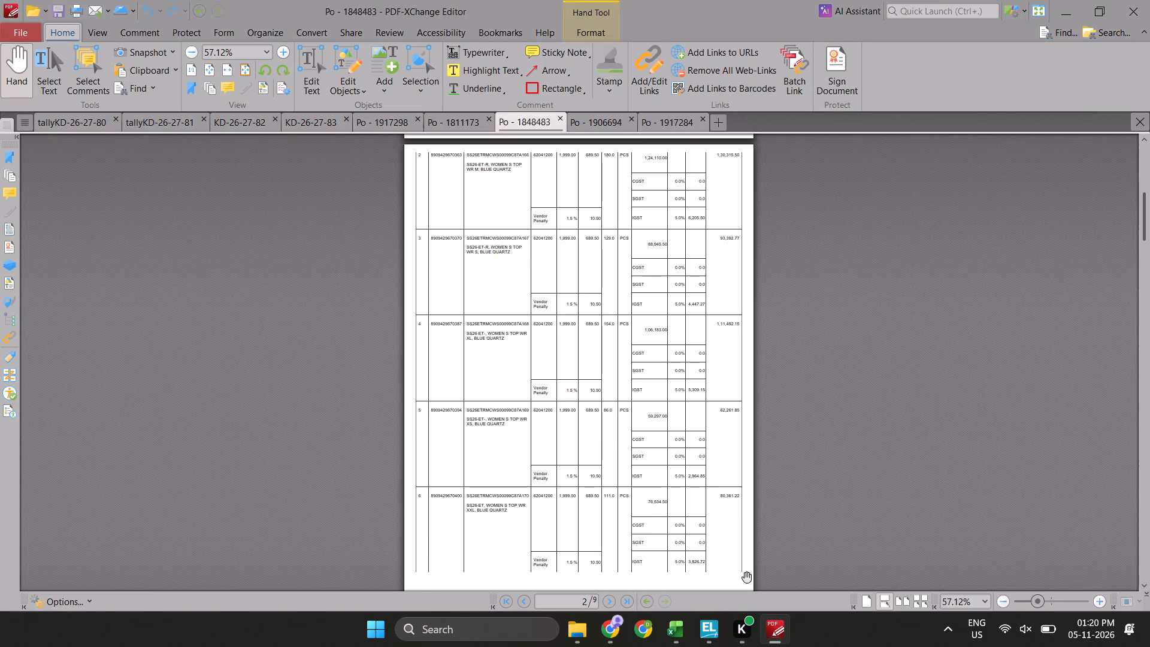
Paste the page 2 screenshot, place it beside the first BLUE QUARTZ page, and shrink it to about the same height.
{"action": "key", "text": "alt+Tab"}
{"action": "key", "text": "ctrl+v"}
{"action": "left_click_drag", "start_coordinate": [555, 546], "coordinate": [523, 271]}
{"action": "scroll", "coordinate": [674, 382], "scroll_direction": "down", "scroll_amount": 1}
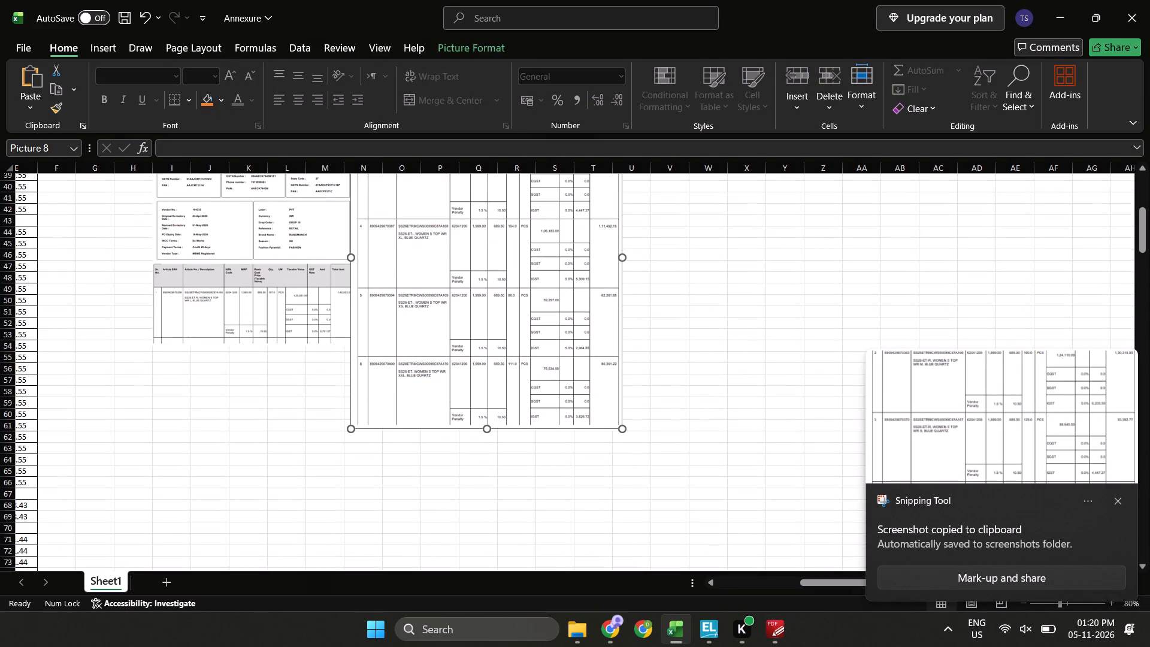
{"action": "left_click_drag", "start_coordinate": [619, 427], "coordinate": [515, 341]}
{"action": "scroll", "coordinate": [662, 354], "scroll_direction": "up", "scroll_amount": 1}
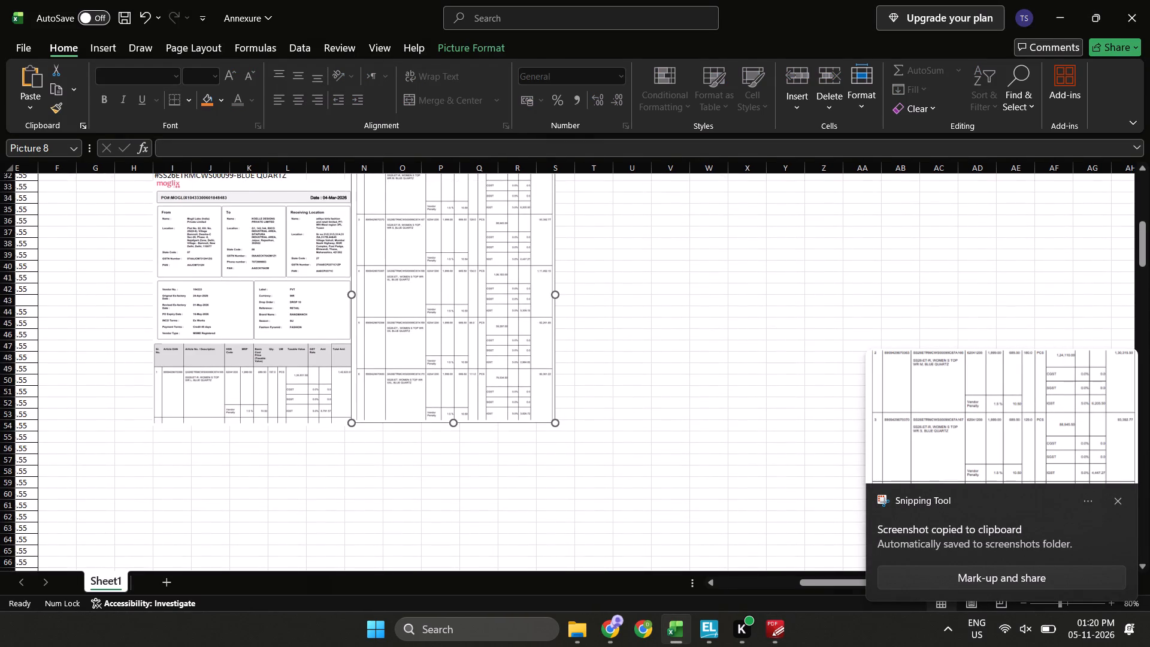
{"action": "scroll", "coordinate": [662, 354], "scroll_direction": "up", "scroll_amount": 1}
{"action": "left_click_drag", "start_coordinate": [553, 447], "coordinate": [544, 441]}
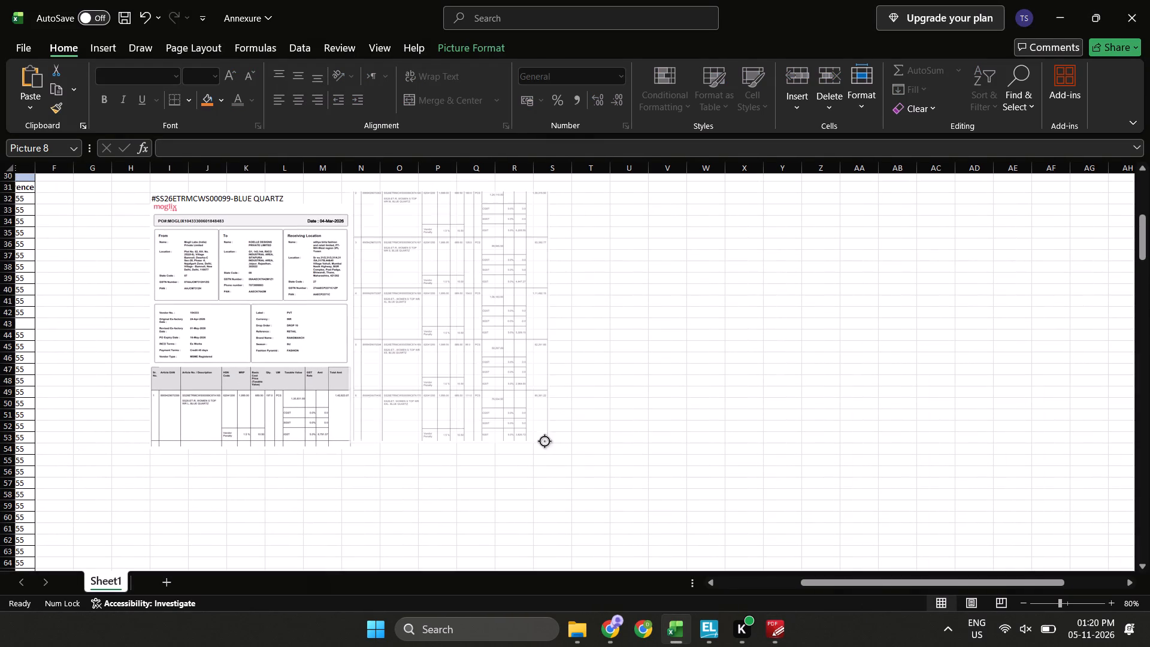
{"action": "left_click_drag", "start_coordinate": [544, 441], "coordinate": [543, 440]}
{"action": "left_click", "coordinate": [453, 341]}
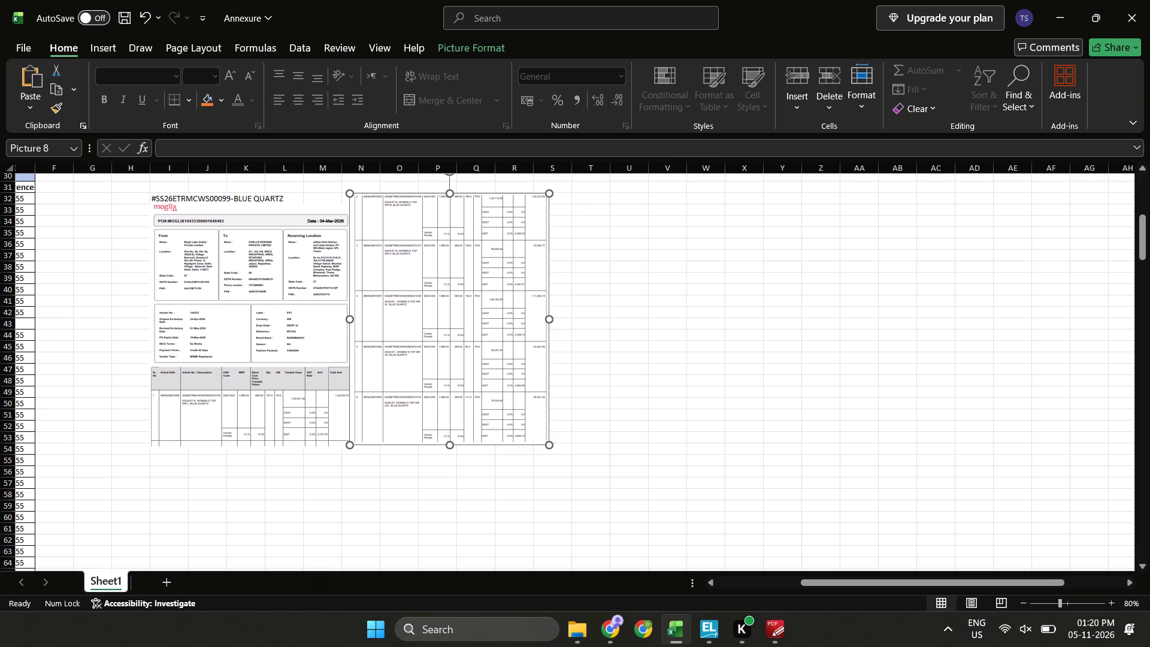
{"action": "left_click", "coordinate": [658, 396]}
{"action": "left_click", "coordinate": [401, 414]}
{"action": "left_click_drag", "start_coordinate": [550, 449], "coordinate": [543, 446]}
{"action": "left_click", "coordinate": [609, 448]}
{"action": "scroll", "coordinate": [609, 448], "scroll_direction": "right", "scroll_amount": 1}
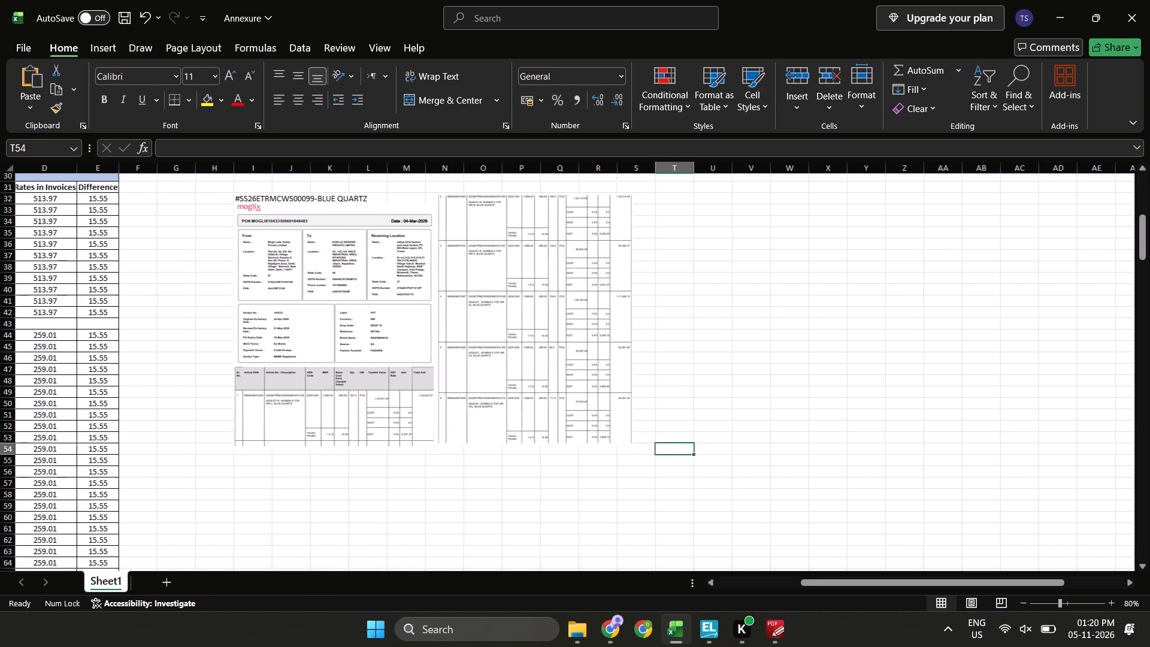
Label cell U32, below the KD/26-27/80 invoice screenshot, with invoice number KD/26-27/58 using the formula =C11.
{"action": "scroll", "coordinate": [609, 448], "scroll_direction": "up", "scroll_amount": 1}
{"action": "scroll", "coordinate": [654, 479], "scroll_direction": "up", "scroll_amount": 2}
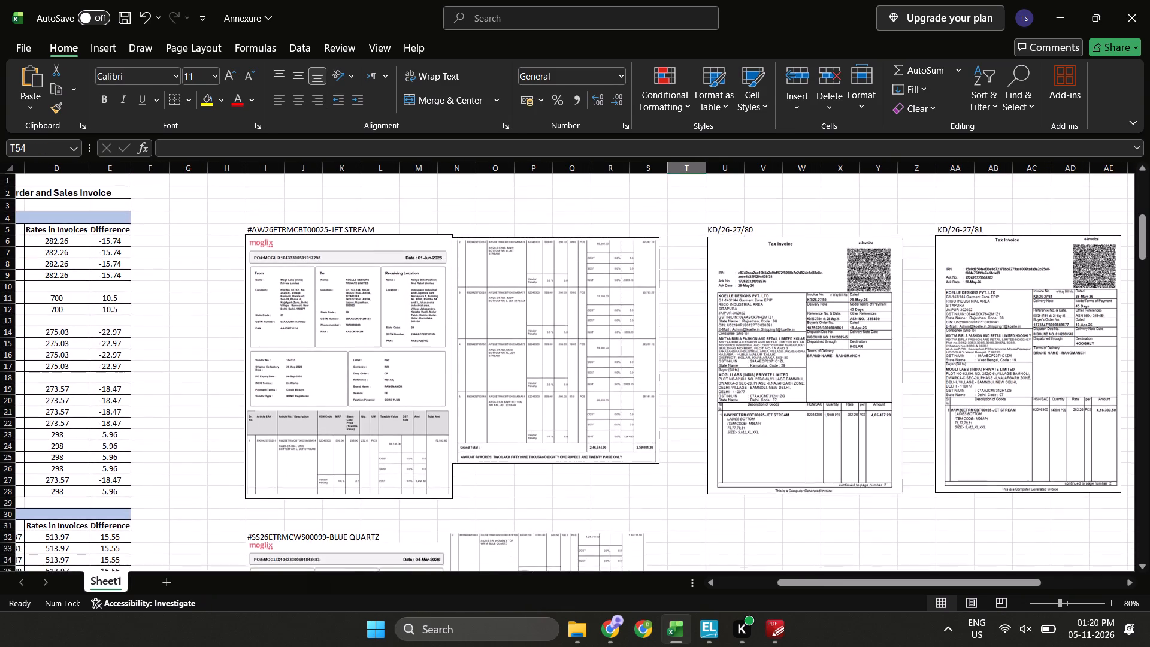
{"action": "scroll", "coordinate": [654, 479], "scroll_direction": "down", "scroll_amount": 1}
{"action": "scroll", "coordinate": [430, 479], "scroll_direction": "right", "scroll_amount": 1}
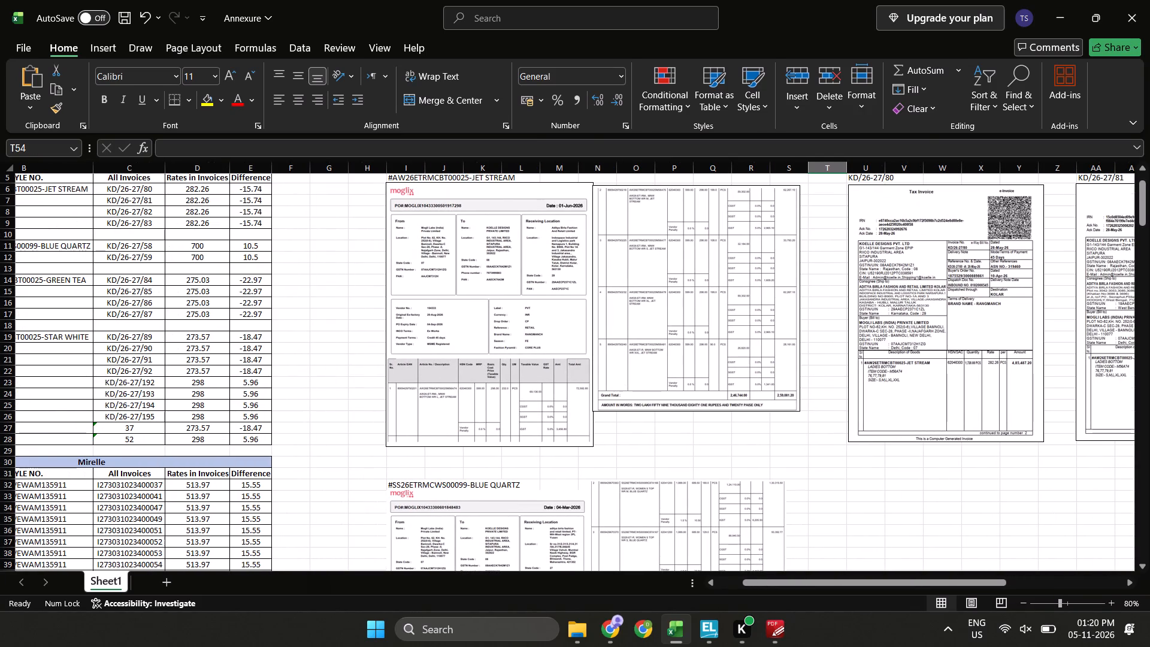
{"action": "left_click", "coordinate": [908, 488]}
{"action": "key", "text": "Left"}
{"action": "key", "text": "equal"}
{"action": "key", "text": "Left"}
{"action": "key", "text": "Up"}
{"action": "key", "text": "Left"}
{"action": "key", "text": "Left"}
{"action": "key", "text": "Up"}
{"action": "key", "text": "Left"}
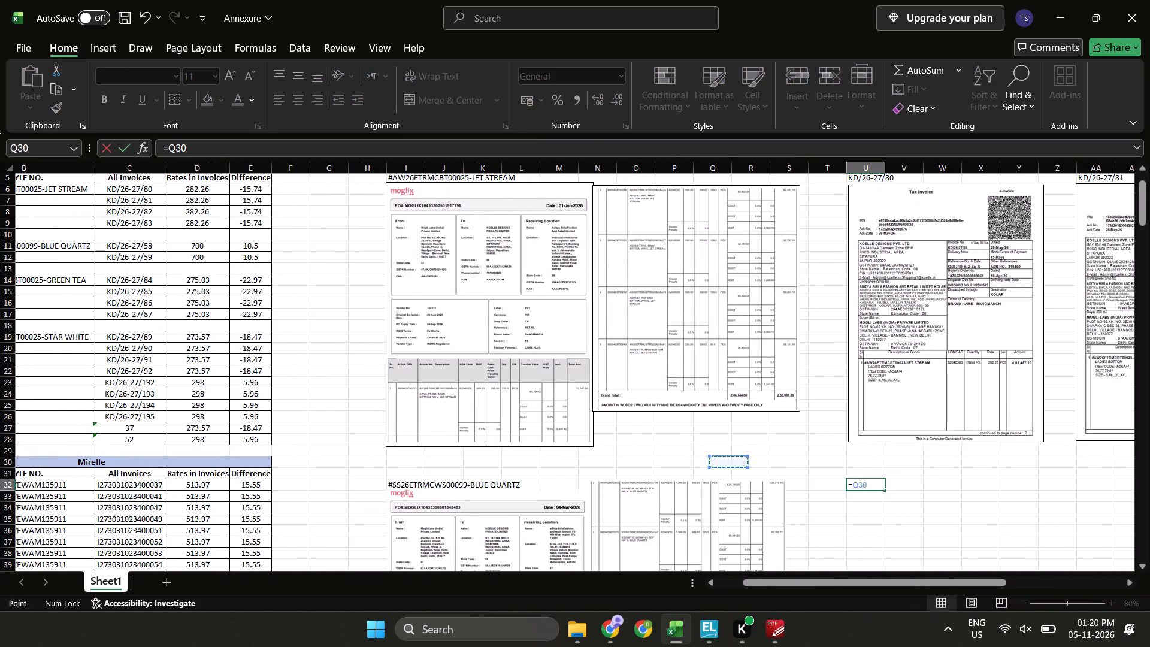
{"action": "key", "text": "Left"}
{"action": "key", "text": "Left"}
{"action": "key", "text": "Left"}
{"action": "key", "text": "ctrl+Left"}
{"action": "key", "text": "ctrl+Left"}
{"action": "key", "text": "ctrl+Up"}
{"action": "key", "text": "Up"}
{"action": "key", "text": "Right"}
{"action": "key", "text": "Up"}
{"action": "key", "text": "Right"}
{"action": "key", "text": "Up"}
{"action": "key", "text": "Right"}
{"action": "key", "text": "Up"}
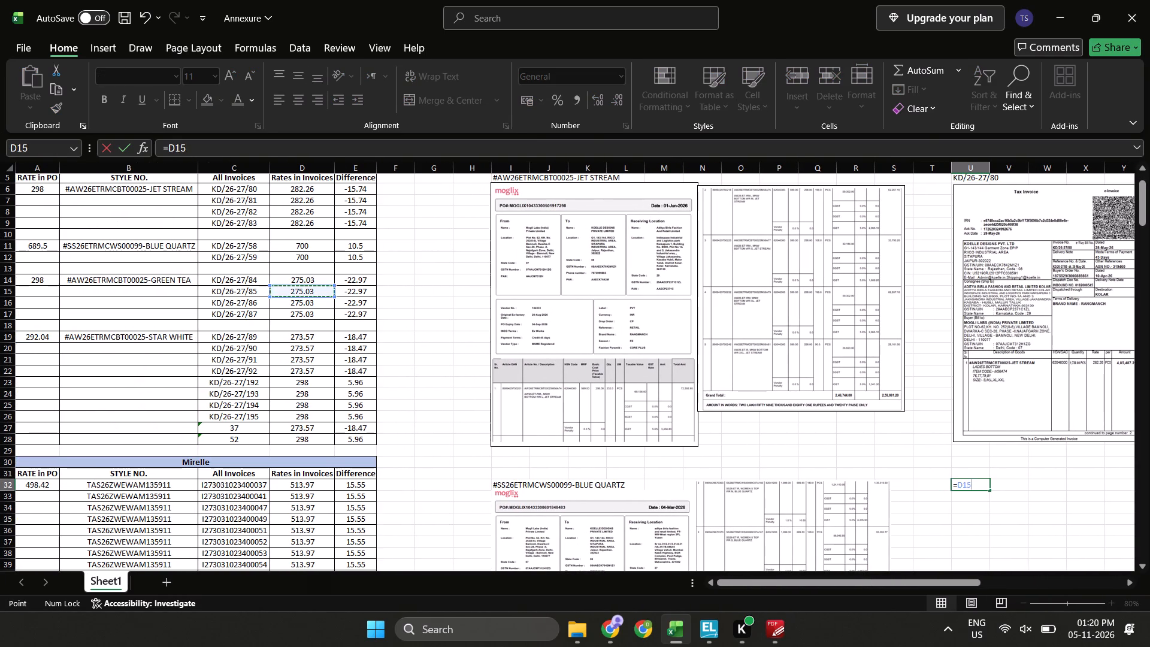
{"action": "key", "text": "Up"}
{"action": "key", "text": "Left"}
{"action": "key", "text": "Up"}
{"action": "key", "text": "Up"}
{"action": "key", "text": "Up"}
{"action": "key", "text": "Return"}
{"action": "key", "text": "Up"}
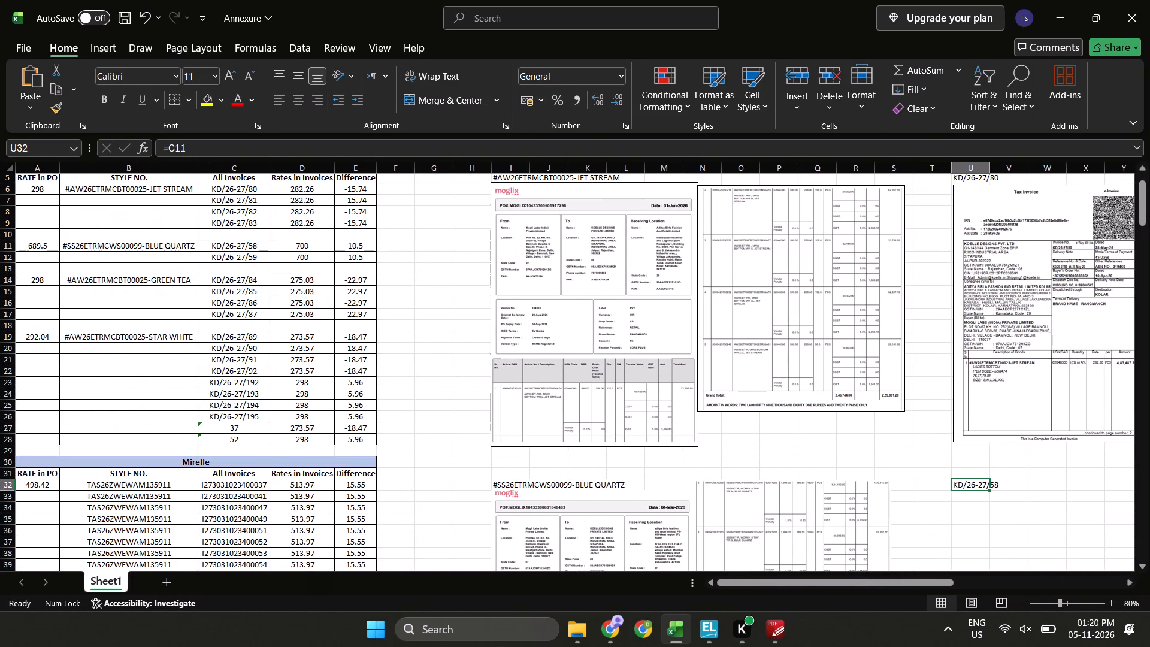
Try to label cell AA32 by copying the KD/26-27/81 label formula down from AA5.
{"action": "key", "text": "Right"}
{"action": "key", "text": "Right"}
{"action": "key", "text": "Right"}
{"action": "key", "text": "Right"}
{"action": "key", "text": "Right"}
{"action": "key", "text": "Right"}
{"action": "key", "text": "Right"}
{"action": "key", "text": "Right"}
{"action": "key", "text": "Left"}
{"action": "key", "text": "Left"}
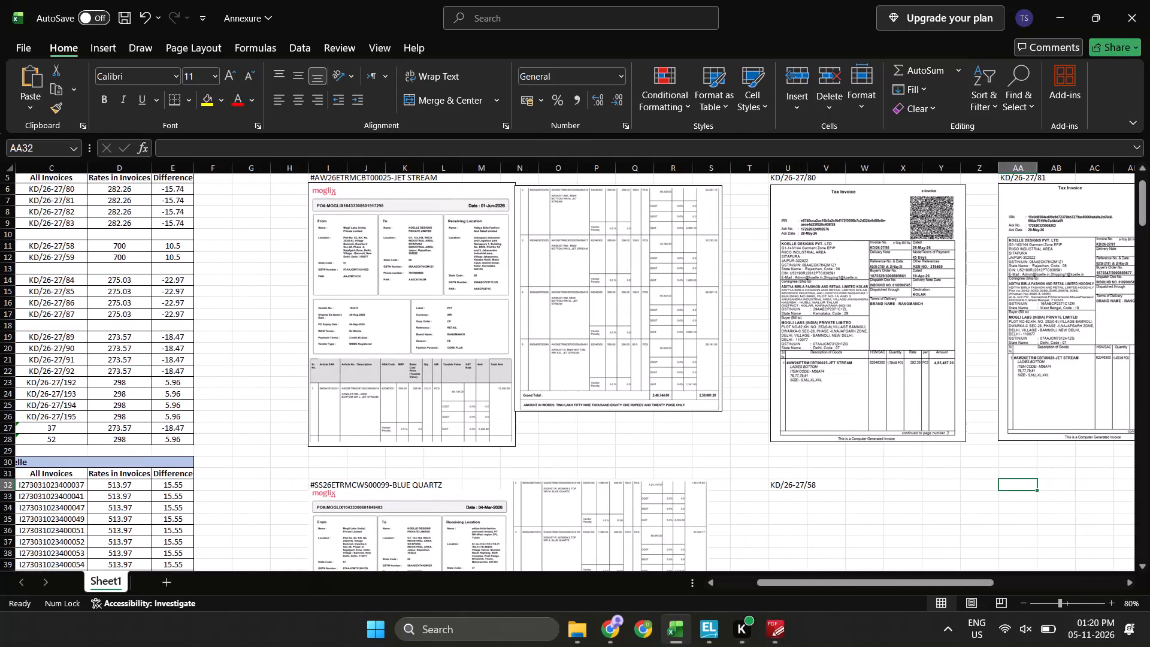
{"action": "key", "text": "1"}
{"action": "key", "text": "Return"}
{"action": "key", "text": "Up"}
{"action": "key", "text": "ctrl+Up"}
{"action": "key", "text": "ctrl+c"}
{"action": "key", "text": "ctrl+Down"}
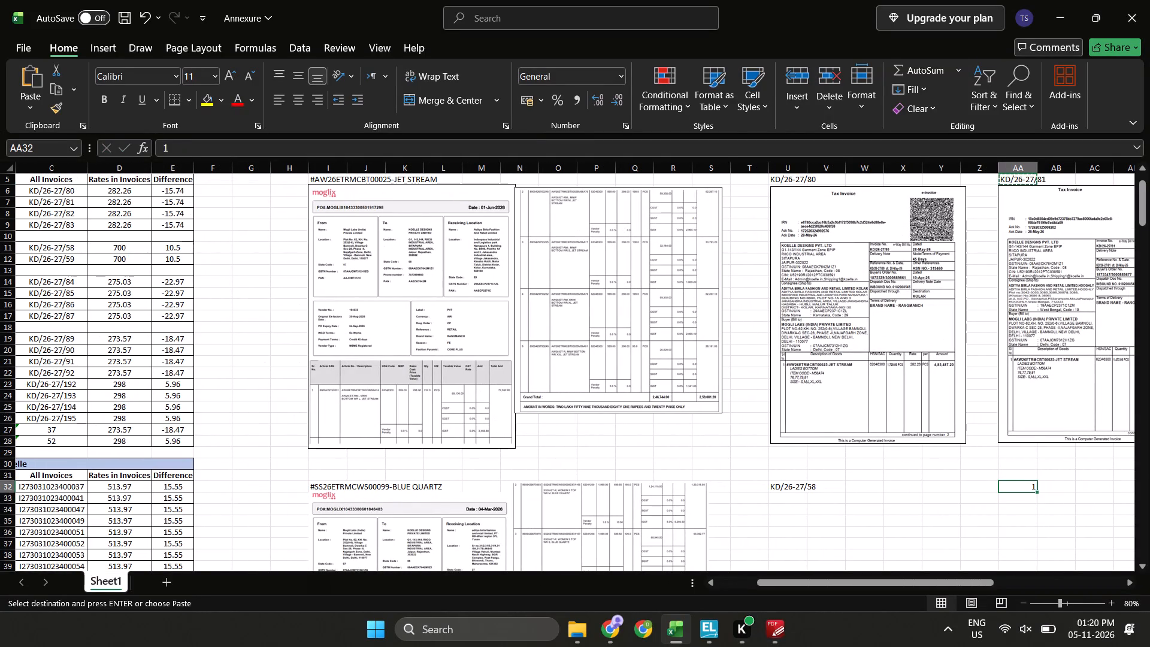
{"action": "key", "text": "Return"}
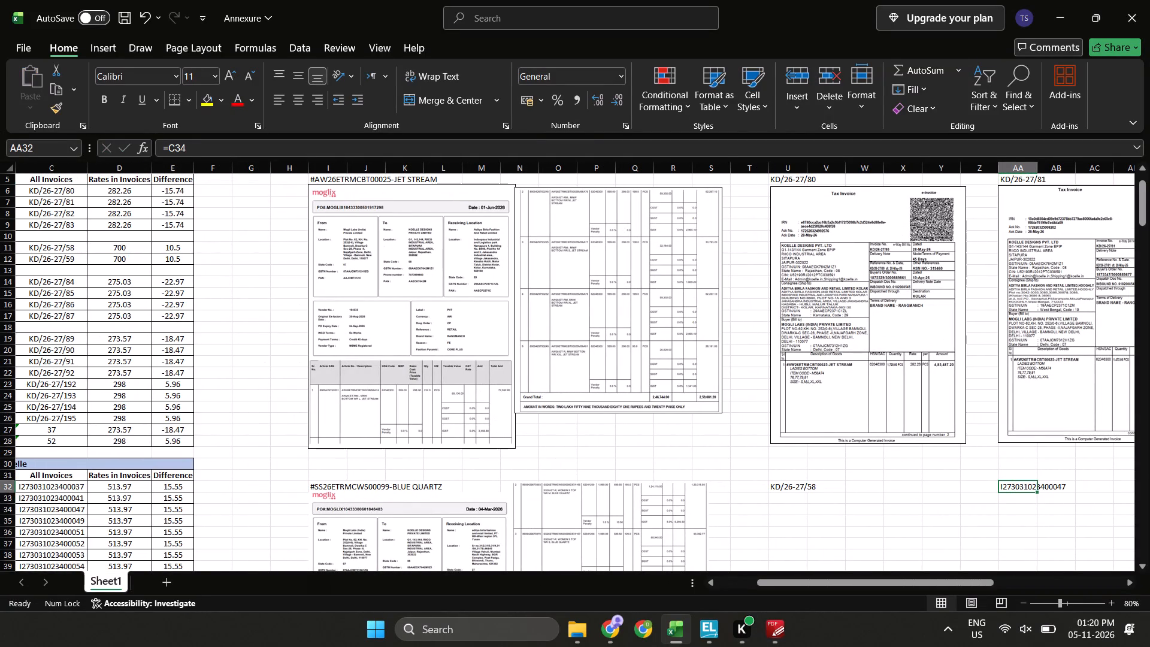
Label cell AA32 with invoice number KD/26-27/59 using the formula =C12.
{"action": "key", "text": "Left"}
{"action": "key", "text": "Left"}
{"action": "key", "text": "Right"}
{"action": "key", "text": "Right"}
{"action": "key", "text": "equal"}
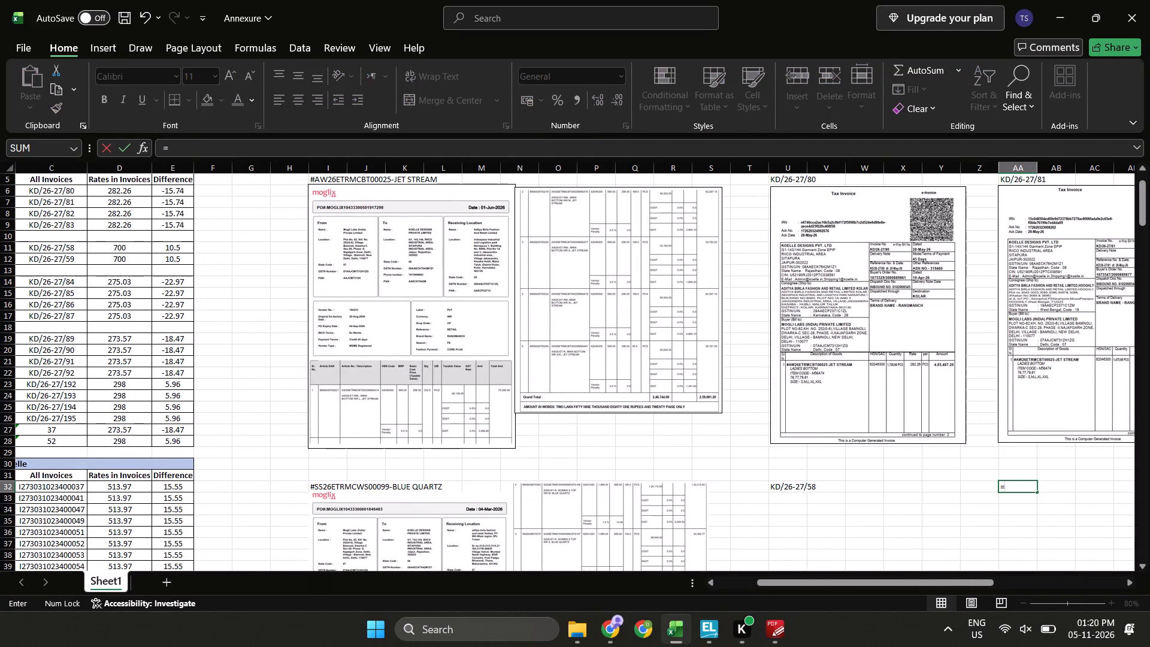
{"action": "left_click", "coordinate": [68, 256]}
{"action": "key", "text": "Return"}
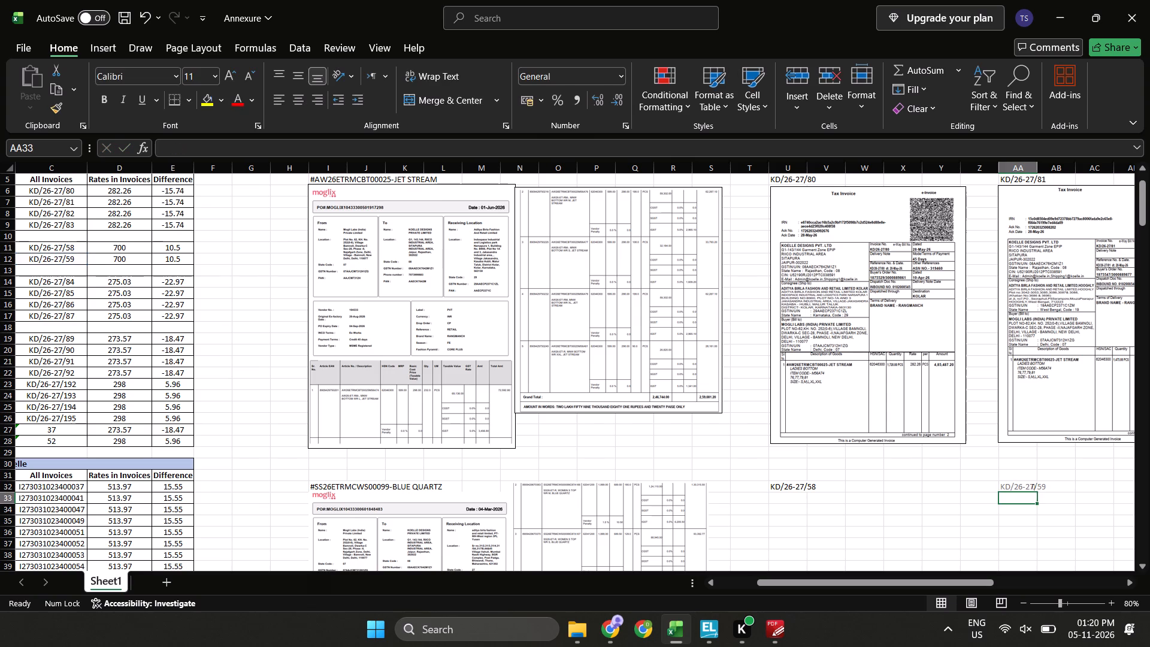
Copy the first BLUE QUARTZ invoice number, KD/26-27/58, from cell C11.
{"action": "key", "text": "Up"}
{"action": "key", "text": "Up"}
{"action": "key", "text": "Left"}
{"action": "key", "text": "Left"}
{"action": "key", "text": "Down"}
{"action": "key", "text": "Left"}
{"action": "scroll", "coordinate": [68, 256], "scroll_direction": "right", "scroll_amount": 1}
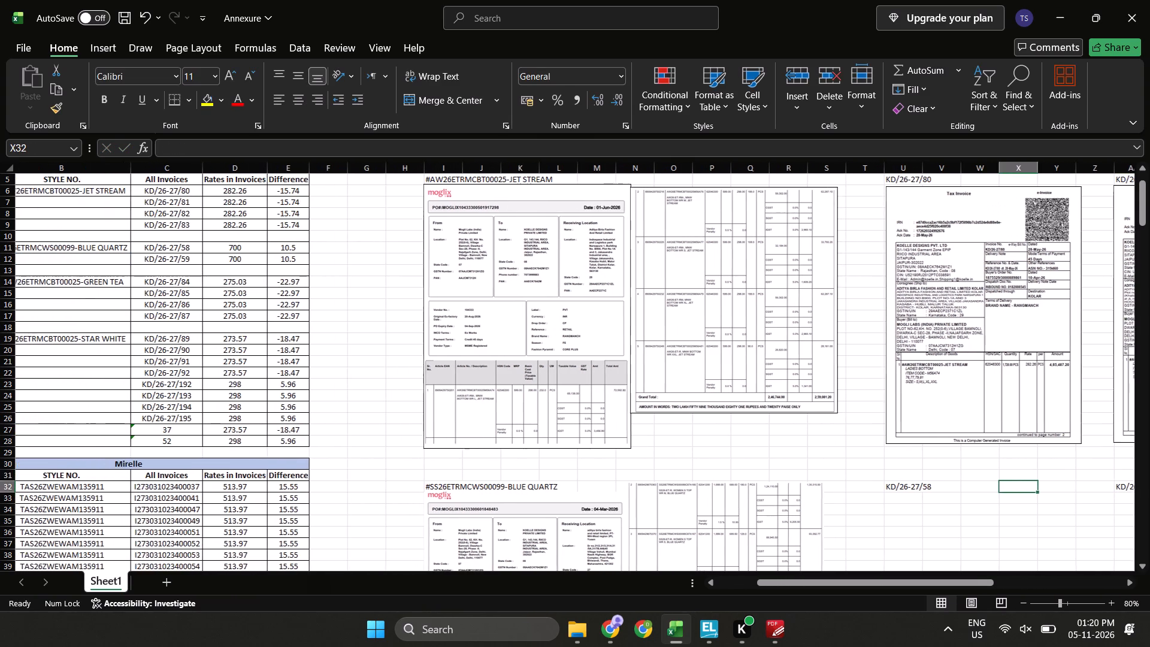
{"action": "scroll", "coordinate": [253, 337], "scroll_direction": "down", "scroll_amount": 1}
{"action": "scroll", "coordinate": [253, 337], "scroll_direction": "up", "scroll_amount": 2}
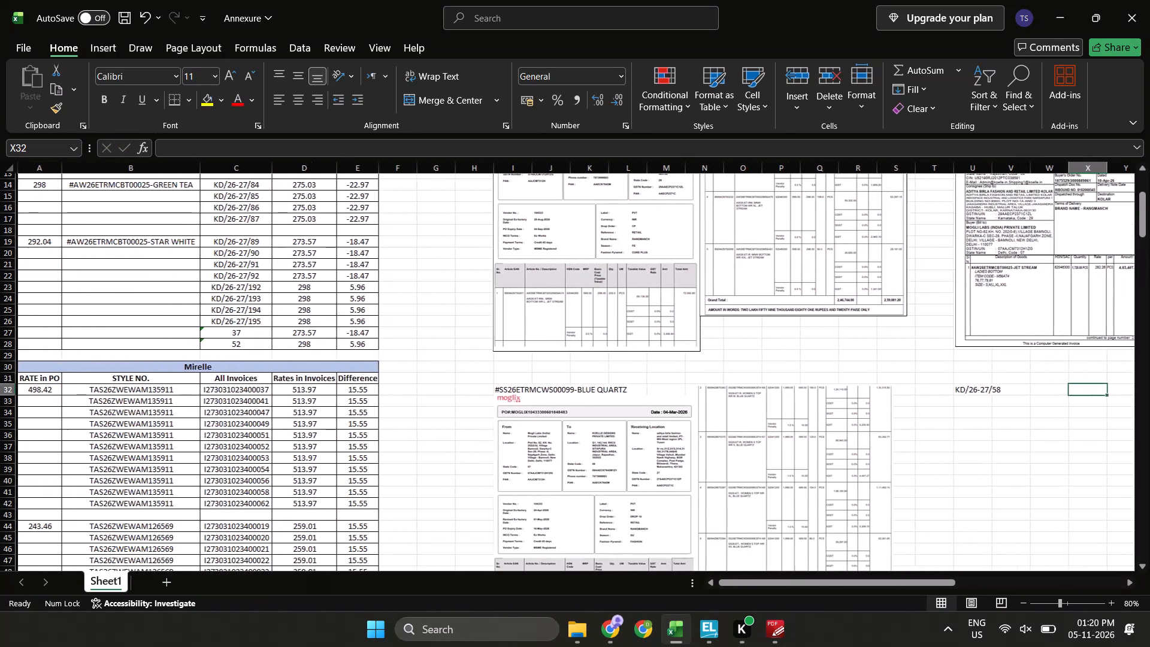
{"action": "scroll", "coordinate": [253, 337], "scroll_direction": "up", "scroll_amount": 1}
{"action": "left_click", "coordinate": [230, 307]}
{"action": "key", "text": "Up"}
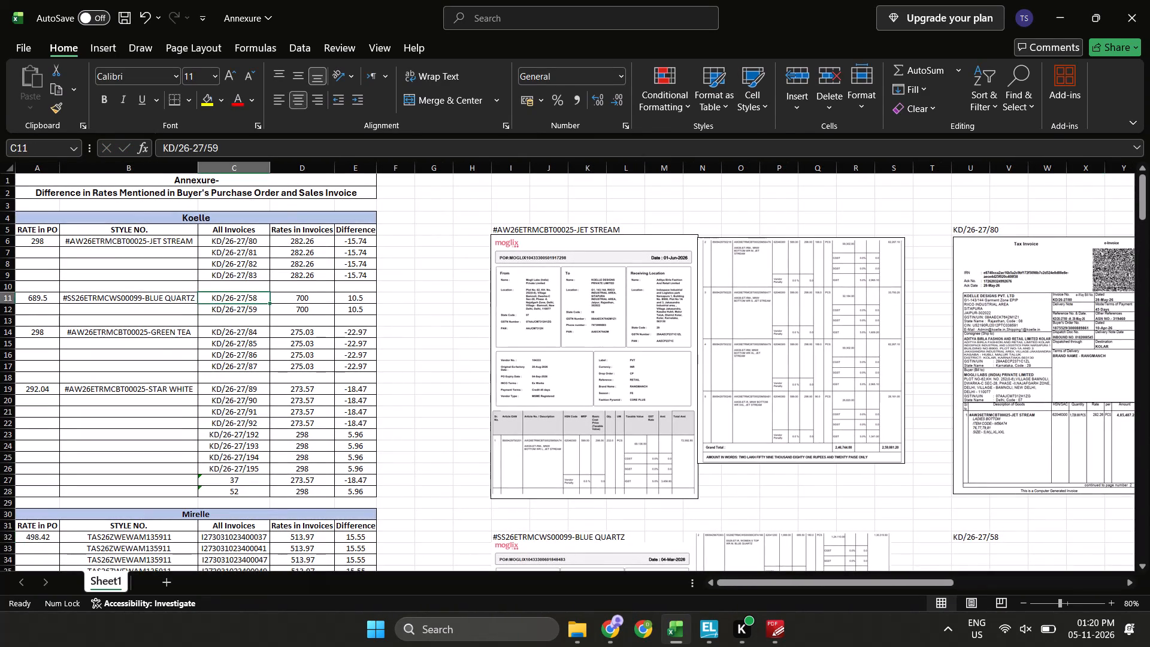
{"action": "key", "text": "ctrl+c"}
Switch to TallyPrime, leave the open JET STREAM voucher, and filter the sales ledger vouchers for KD/26-27/58.
{"action": "key", "text": "alt+Tab"}
{"action": "key", "text": "alt+Tab"}
{"action": "key", "text": "alt+Down"}
{"action": "key", "text": "alt+Left"}
{"action": "key", "text": "Escape"}
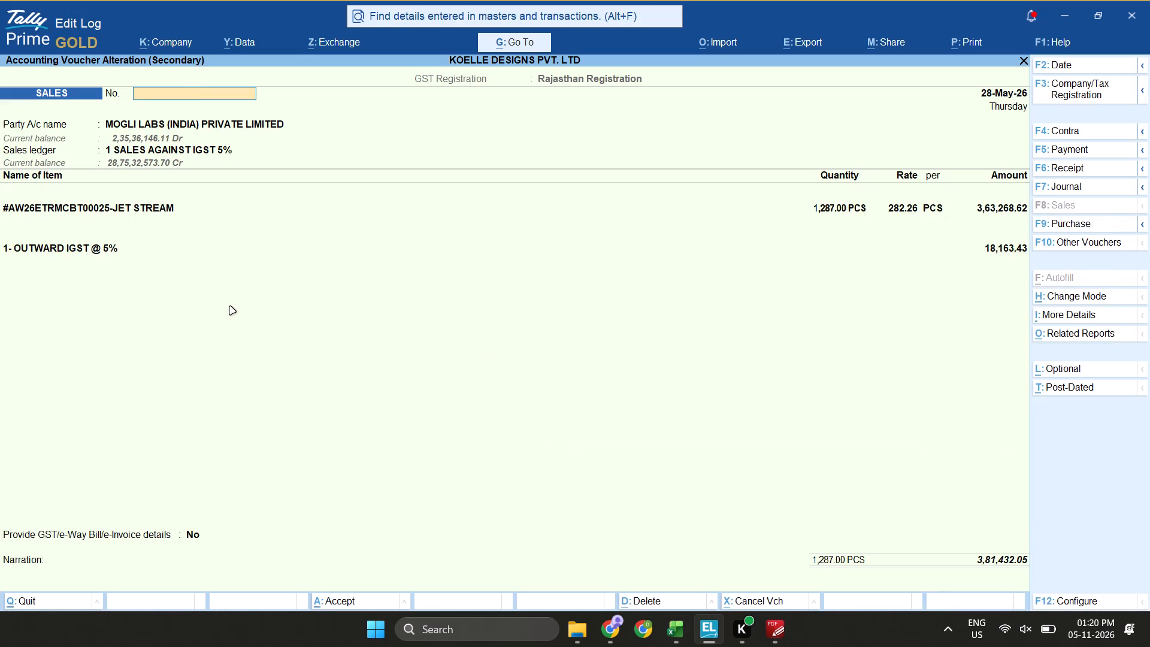
{"action": "key", "text": "Escape"}
{"action": "key", "text": "Escape"}
{"action": "key", "text": "ctrl+f"}
{"action": "key", "text": "ctrl+v"}
{"action": "key", "text": "Return"}
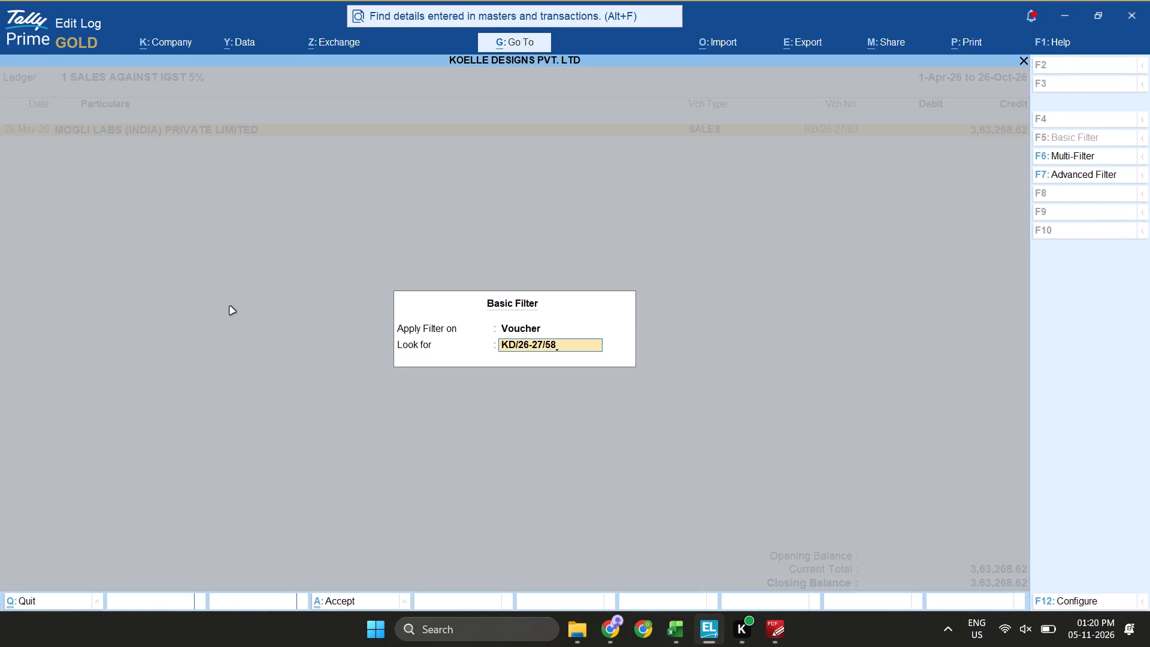
Apply the filter and print sales voucher KD/26-27/58 to a PDF named KD-26-27-58 in the KOELLE Extracted from Tally folder.
{"action": "key", "text": "Return"}
{"action": "key", "text": "ctrl+p"}
{"action": "key", "text": "p"}
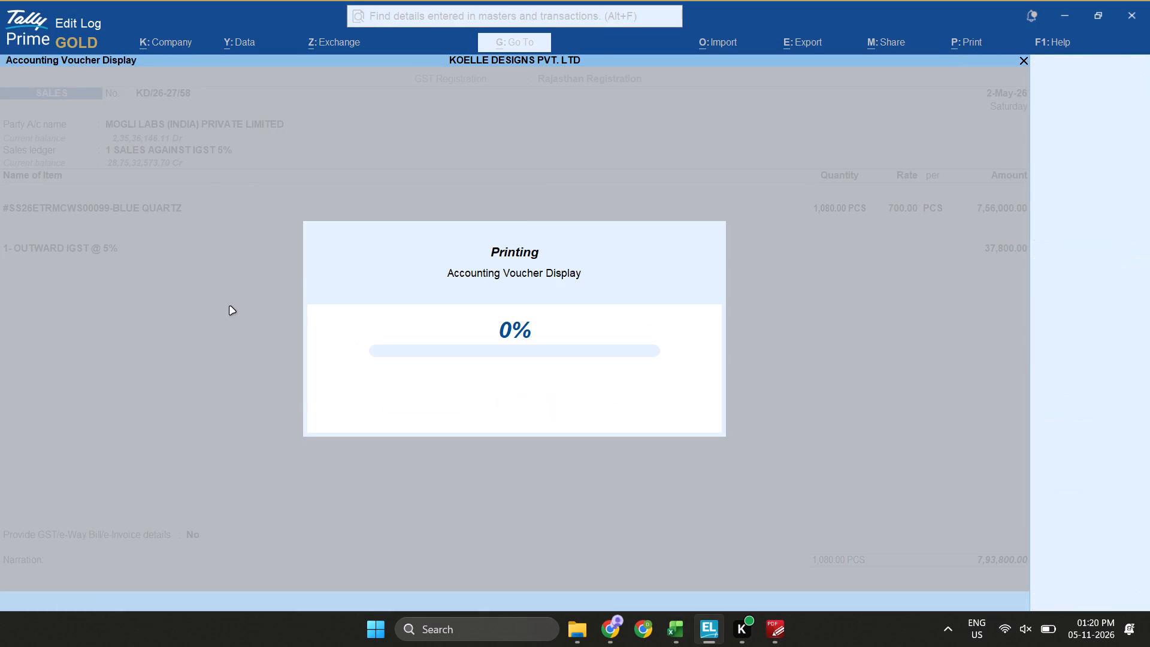
{"action": "key", "text": "ctrl+v"}
{"action": "key", "text": "Left"}
{"action": "key", "text": "Left"}
{"action": "key", "text": "shift+Left"}
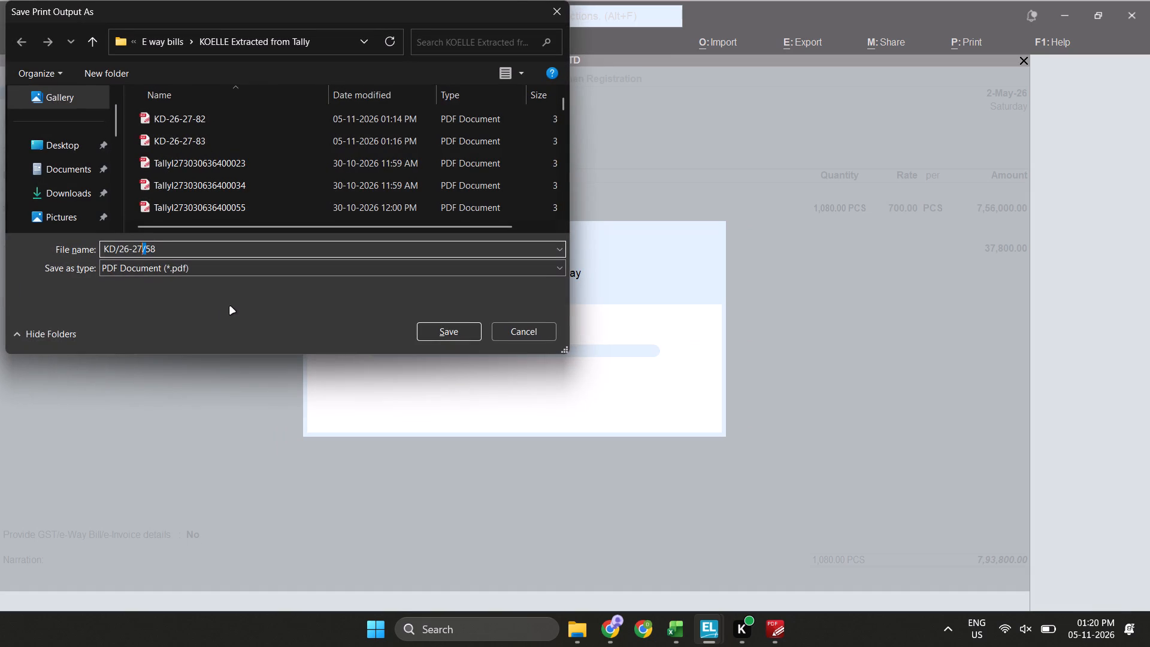
{"action": "key", "text": "minus"}
{"action": "key", "text": "Left"}
{"action": "key", "text": "Left"}
{"action": "key", "text": "Left"}
{"action": "key", "text": "Left"}
{"action": "key", "text": "Left"}
{"action": "key", "text": "Left"}
{"action": "key", "text": "shift+Left"}
{"action": "key", "text": "minus"}
{"action": "key", "text": "Return"}
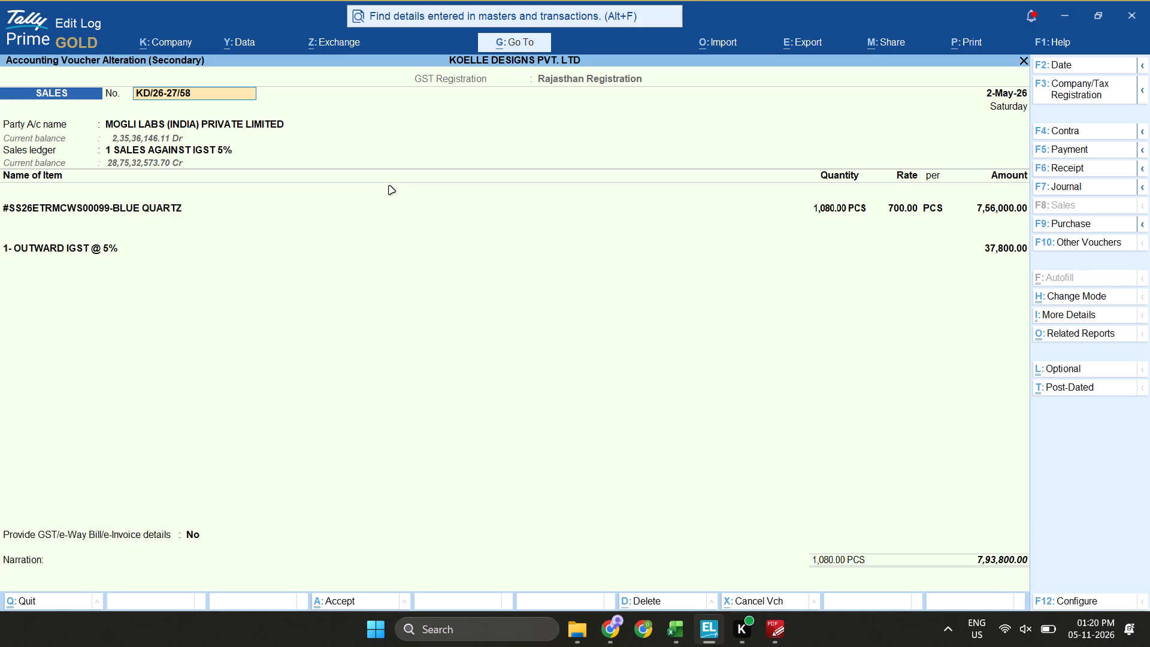
Switch to File Explorer, search the KOELLE Extracted from Tally folder for KD/26-27/58, and open the invoice PDF found.
{"action": "key", "text": "alt+Tab"}
{"action": "key", "text": "alt+Right"}
{"action": "key", "text": "alt+Left"}
{"action": "key", "text": "alt+Left"}
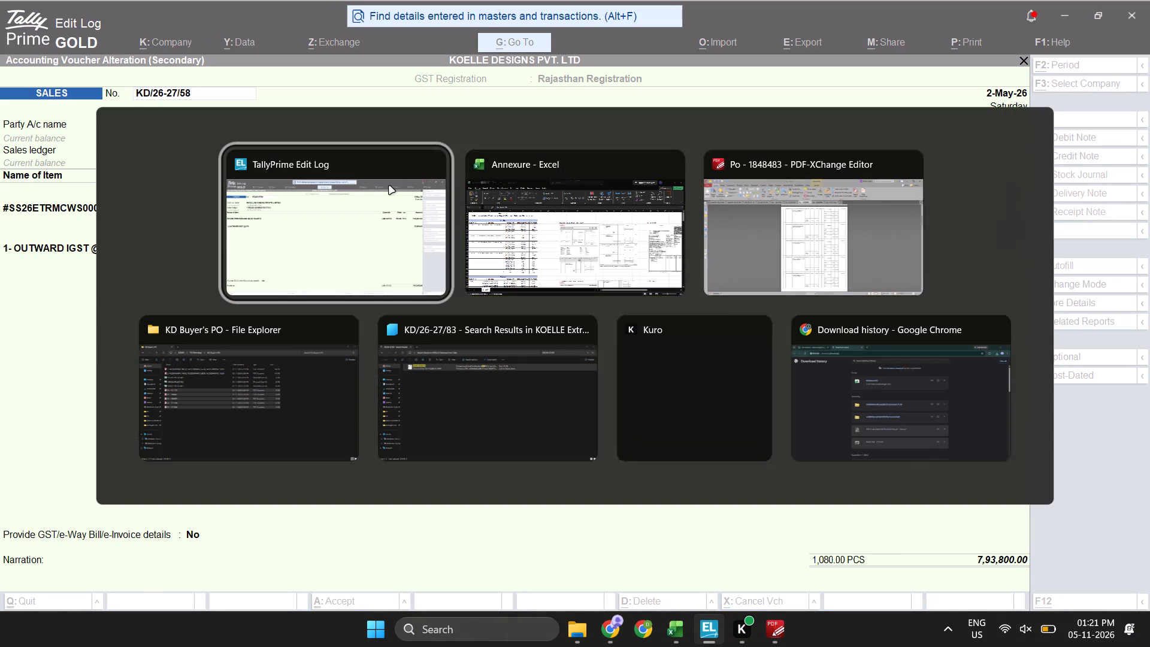
{"action": "key", "text": "alt+Tab"}
{"action": "key", "text": "alt+Tab"}
{"action": "key", "text": "alt+Left"}
{"action": "key", "text": "alt+Down"}
{"action": "key", "text": "alt+Left"}
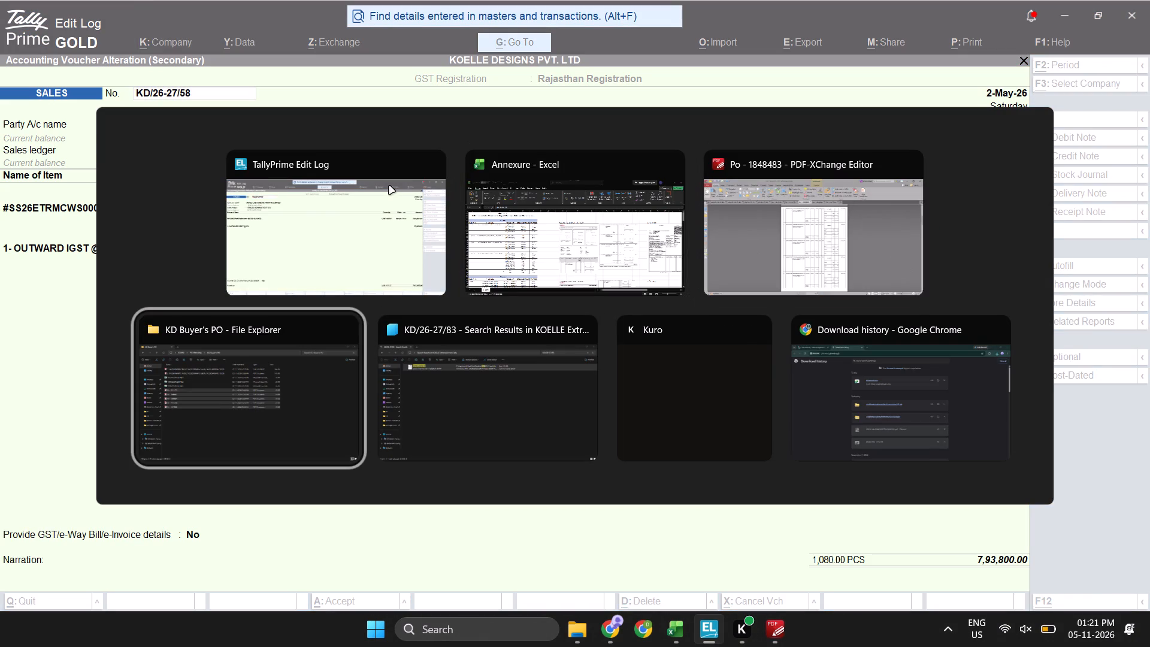
{"action": "key", "text": "alt+Right"}
{"action": "left_click", "coordinate": [960, 44]}
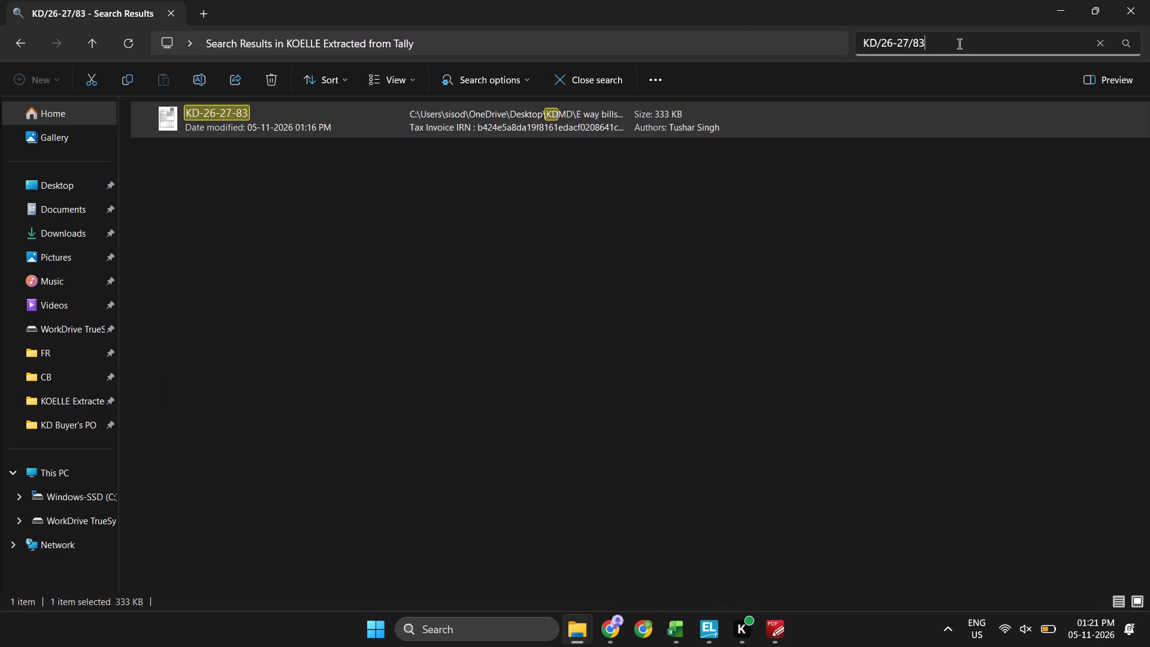
{"action": "key", "text": "ctrl+a"}
{"action": "key", "text": "ctrl+a"}
{"action": "key", "text": "ctrl+v"}
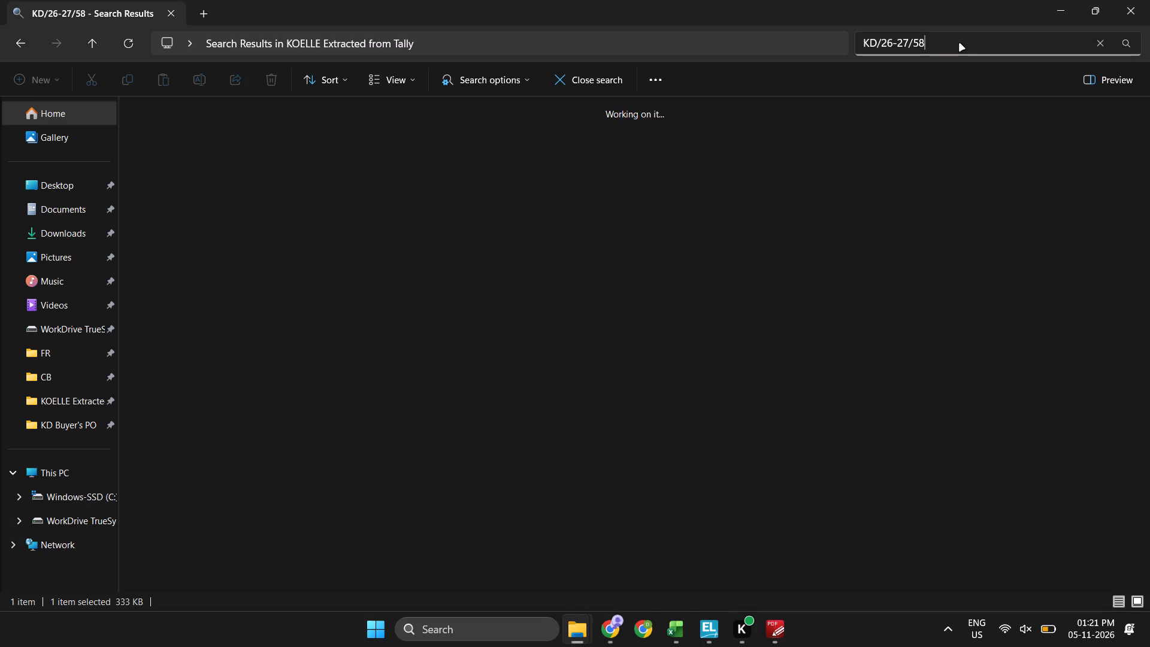
{"action": "double_click", "coordinate": [698, 113]}
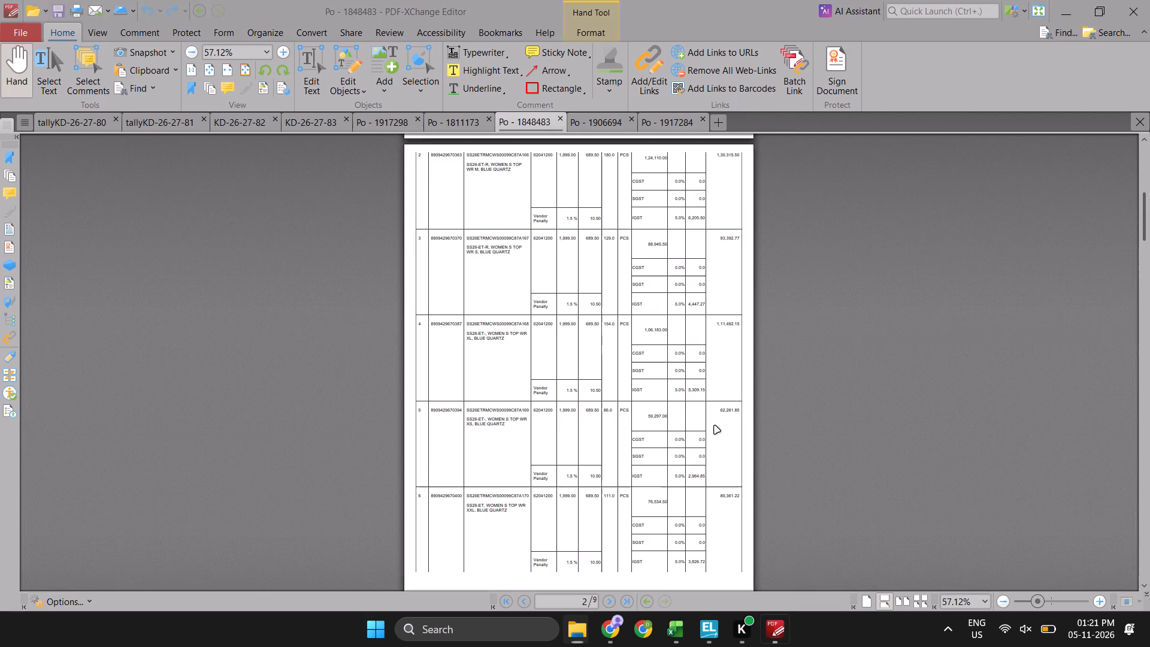
Capture a screenshot of the first page of tax invoice KD/26-27/58, from its heading down to the computer-generated invoice line.
{"action": "scroll", "coordinate": [627, 451], "scroll_direction": "down", "scroll_amount": 6, "text": "ctrl"}
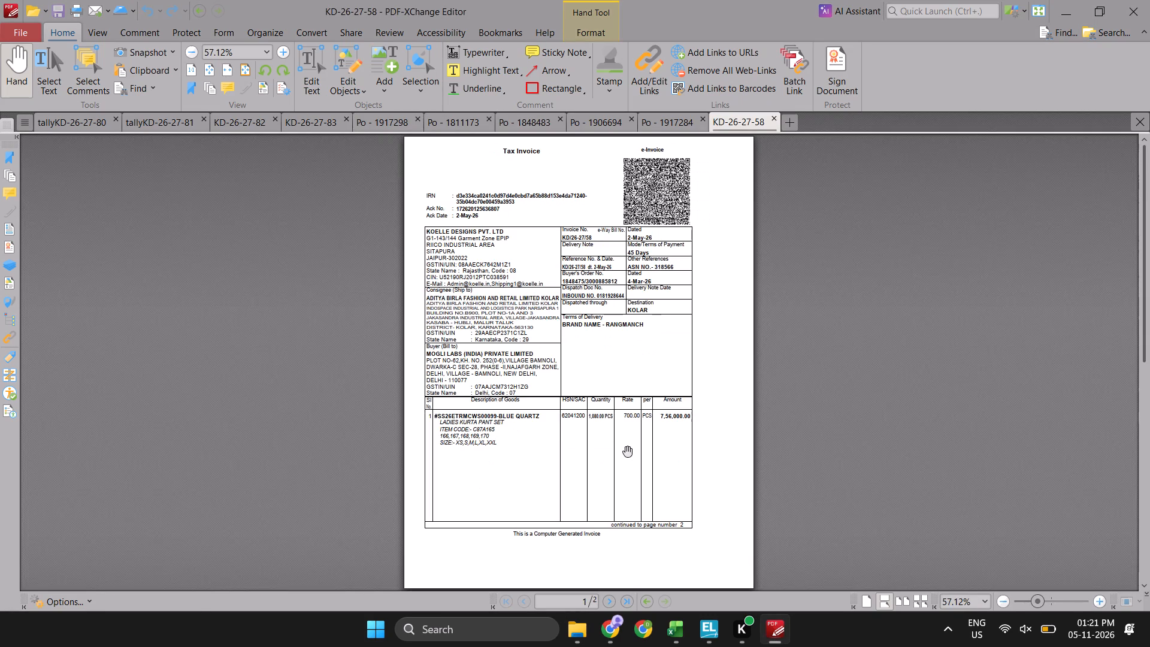
{"action": "key", "text": "Print"}
{"action": "left_click_drag", "start_coordinate": [410, 146], "coordinate": [777, 519]}
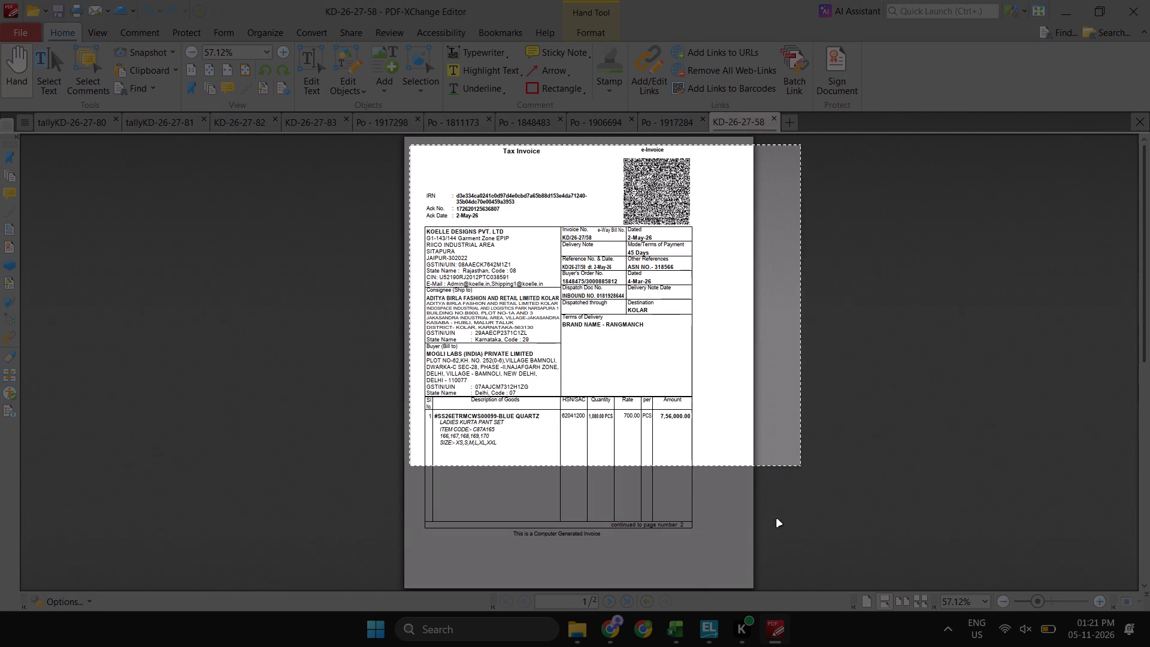
{"action": "left_click_drag", "start_coordinate": [777, 519], "coordinate": [698, 538]}
Switch to the Annexure workbook and paste the invoice screenshot at cell U33, below the KD/26-27/58 label.
{"action": "key", "text": "alt+Tab"}
{"action": "key", "text": "alt+Tab"}
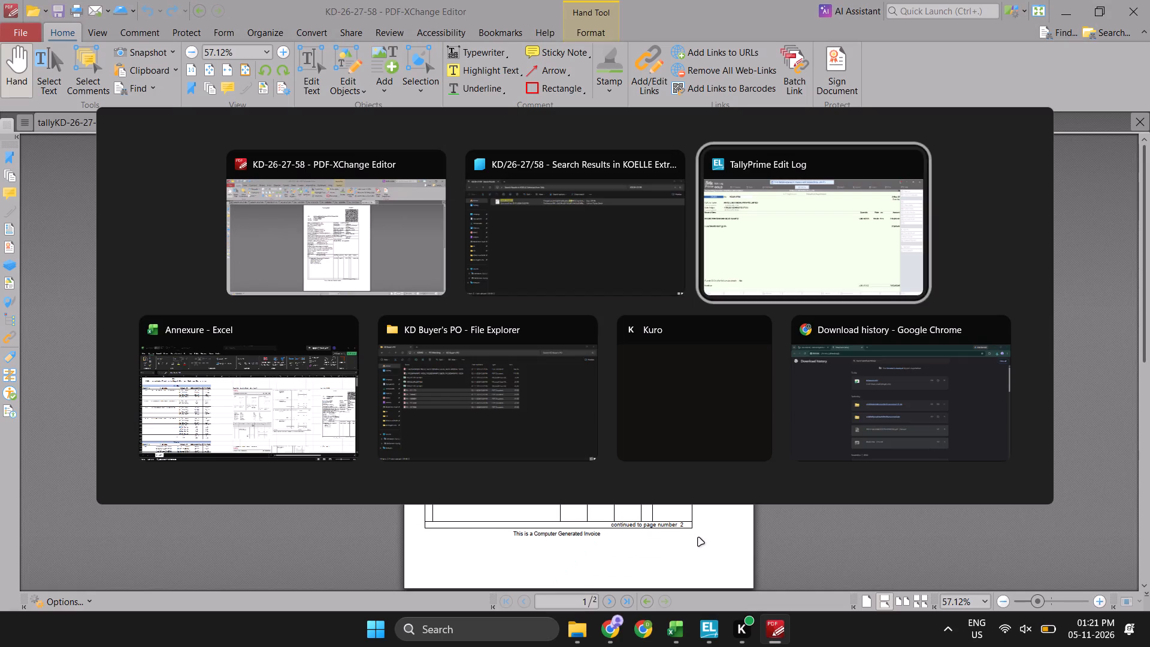
{"action": "key", "text": "alt+Right"}
{"action": "key", "text": "alt+Right"}
{"action": "key", "text": "alt+Left"}
{"action": "scroll", "coordinate": [647, 525], "scroll_direction": "down", "scroll_amount": 1}
{"action": "scroll", "coordinate": [647, 525], "scroll_direction": "left", "scroll_amount": 1}
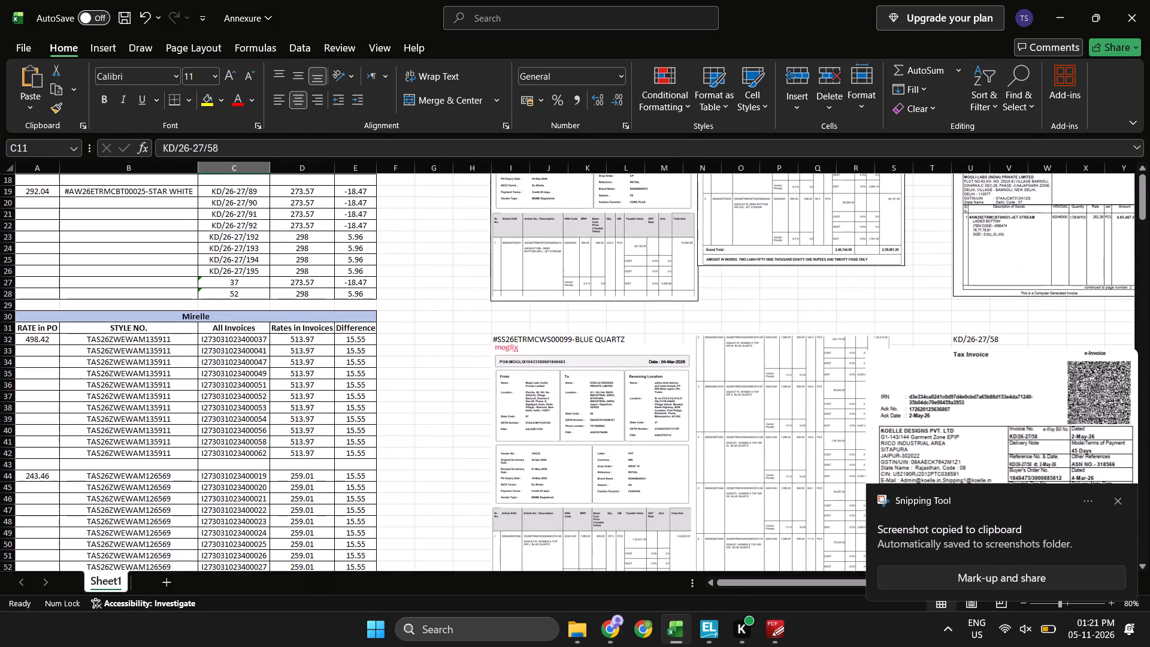
{"action": "scroll", "coordinate": [647, 525], "scroll_direction": "left", "scroll_amount": 3}
{"action": "left_click", "coordinate": [646, 359]}
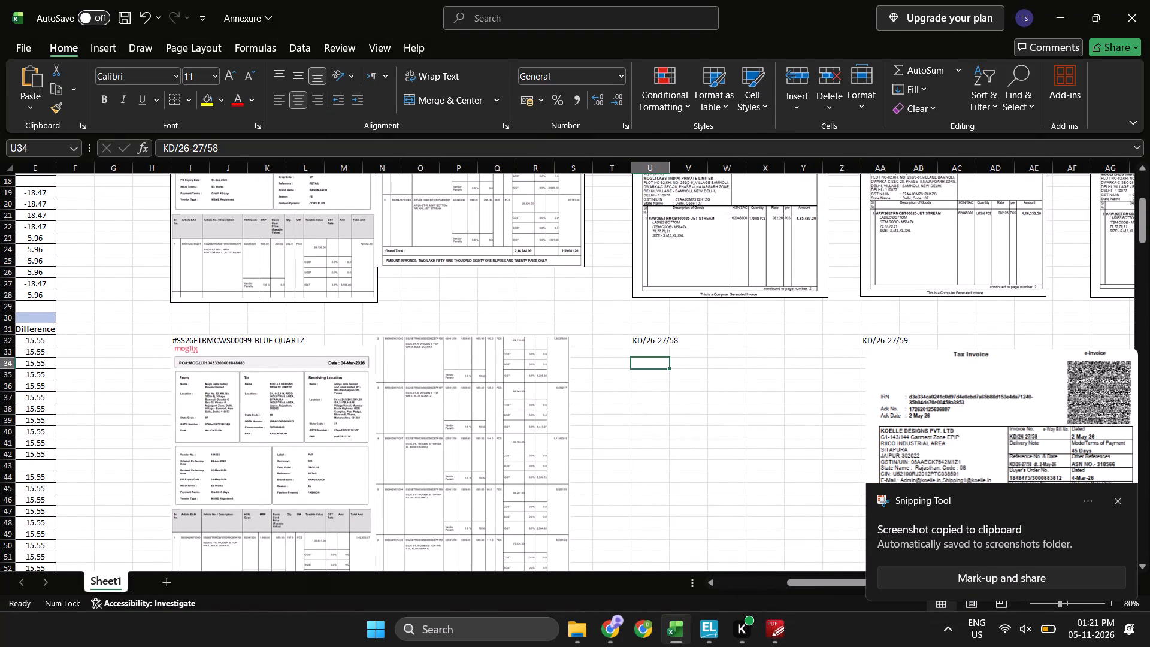
{"action": "key", "text": "Up"}
{"action": "key", "text": "ctrl+v"}
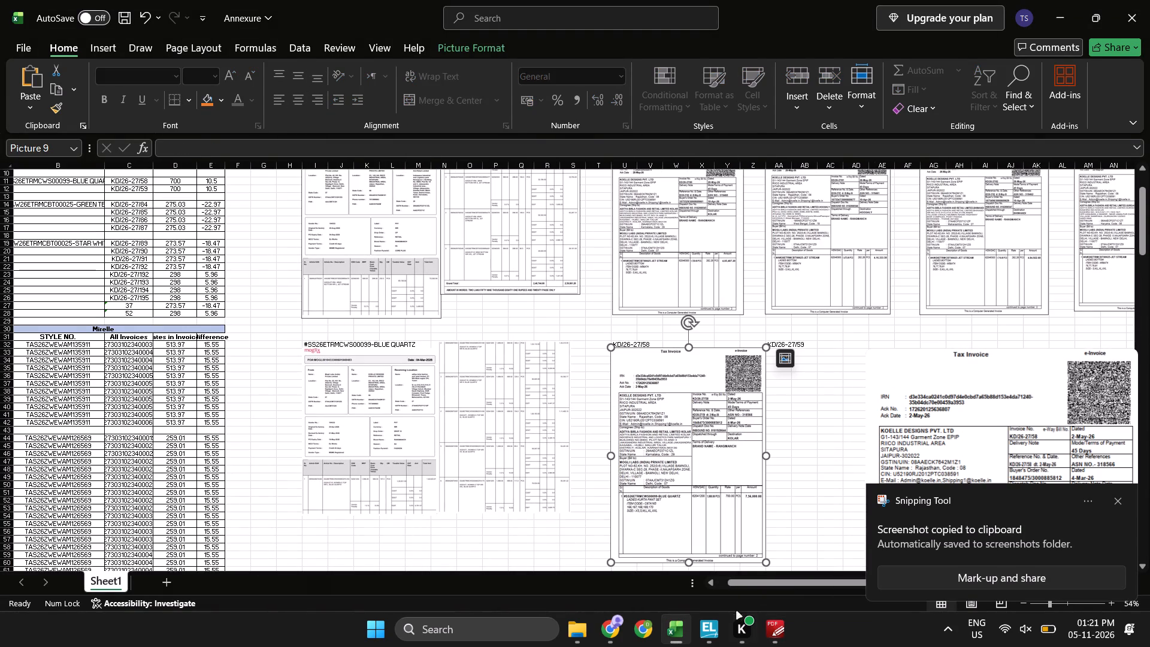
Shrink the pasted KD/26-27/58 invoice picture to span about columns U to Y and rows 33 to 53.
{"action": "left_click_drag", "start_coordinate": [769, 566], "coordinate": [704, 513]}
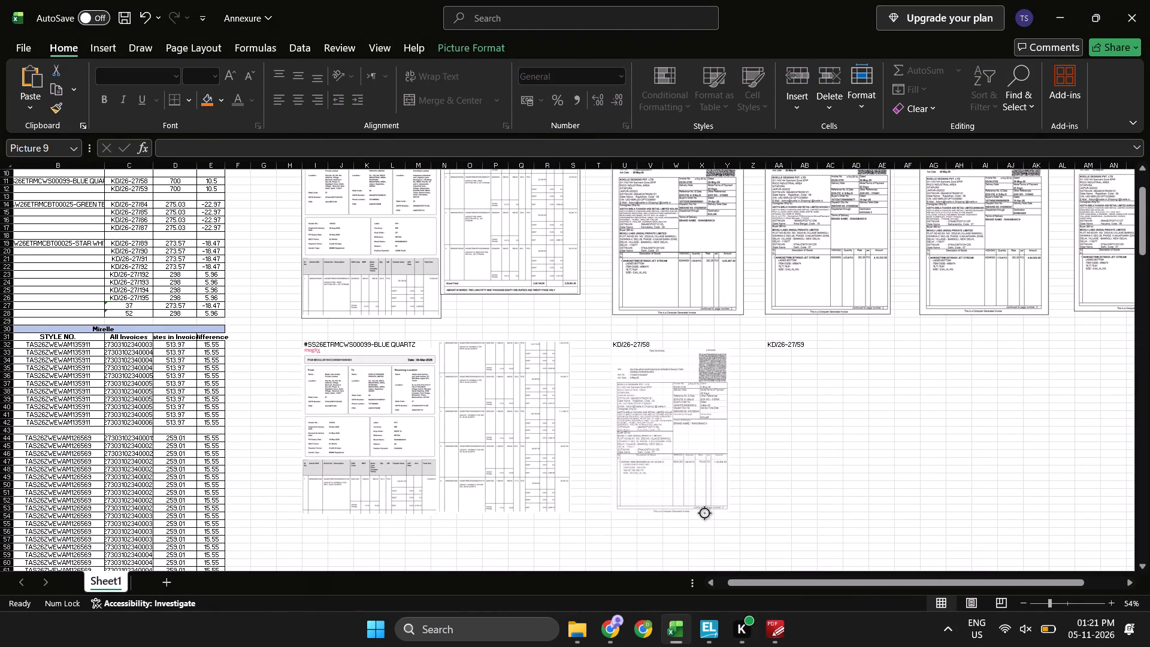
{"action": "left_click_drag", "start_coordinate": [704, 513], "coordinate": [706, 514]}
{"action": "left_click_drag", "start_coordinate": [727, 516], "coordinate": [724, 512]}
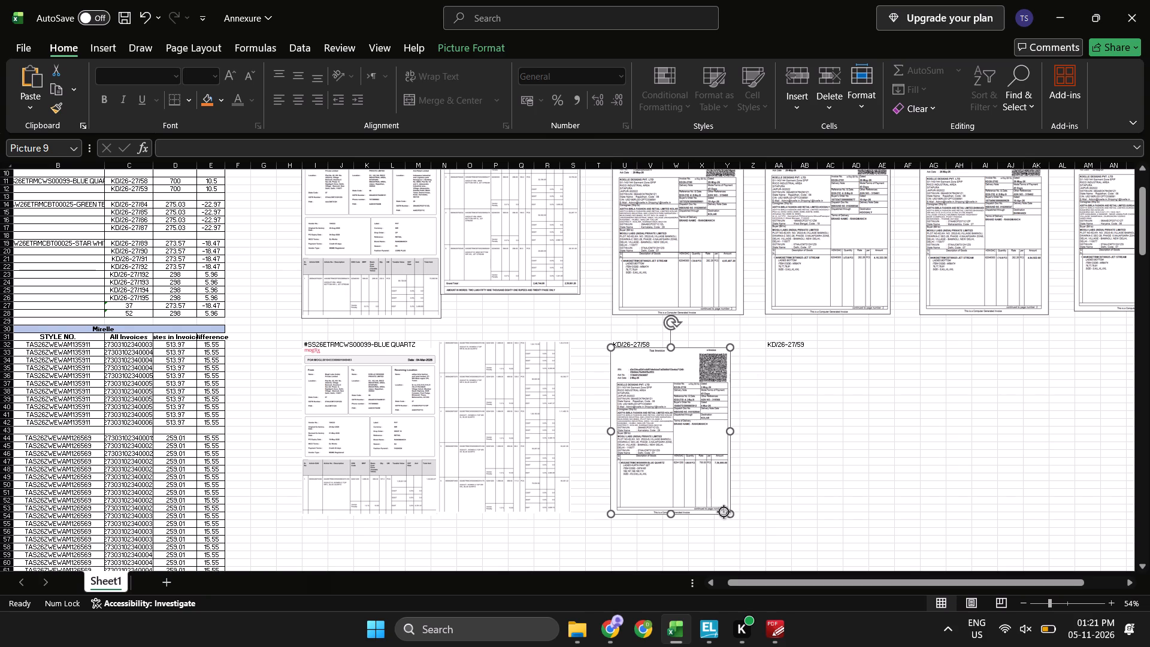
{"action": "left_click_drag", "start_coordinate": [724, 512], "coordinate": [721, 507]}
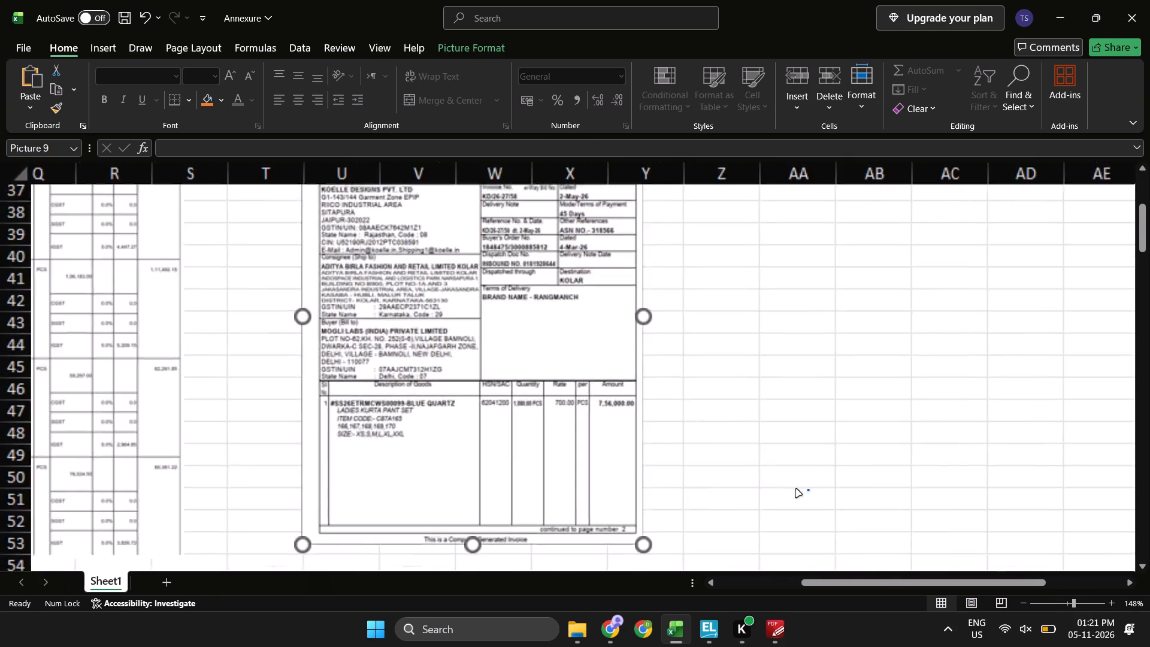
{"action": "scroll", "coordinate": [796, 489], "scroll_direction": "up", "scroll_amount": 1}
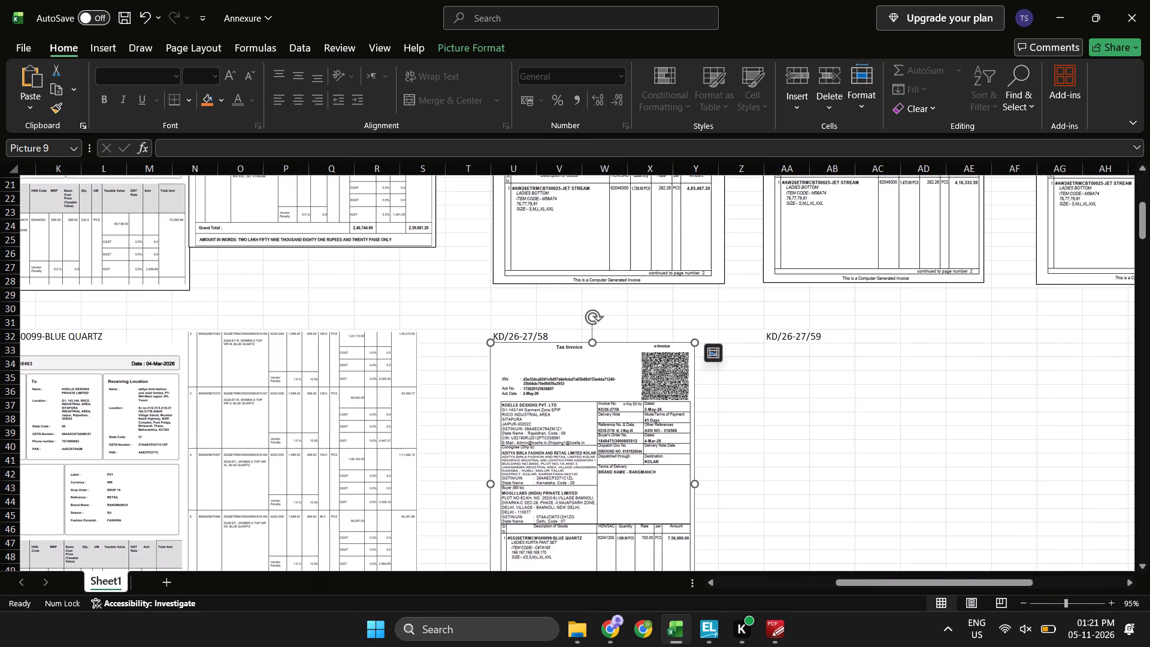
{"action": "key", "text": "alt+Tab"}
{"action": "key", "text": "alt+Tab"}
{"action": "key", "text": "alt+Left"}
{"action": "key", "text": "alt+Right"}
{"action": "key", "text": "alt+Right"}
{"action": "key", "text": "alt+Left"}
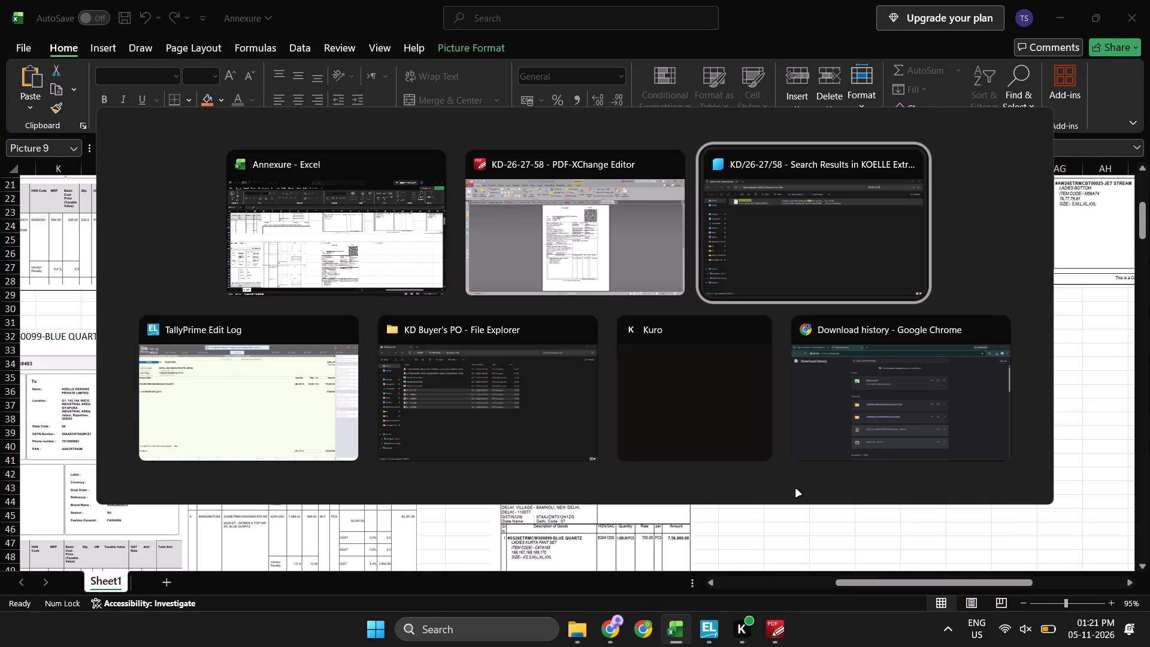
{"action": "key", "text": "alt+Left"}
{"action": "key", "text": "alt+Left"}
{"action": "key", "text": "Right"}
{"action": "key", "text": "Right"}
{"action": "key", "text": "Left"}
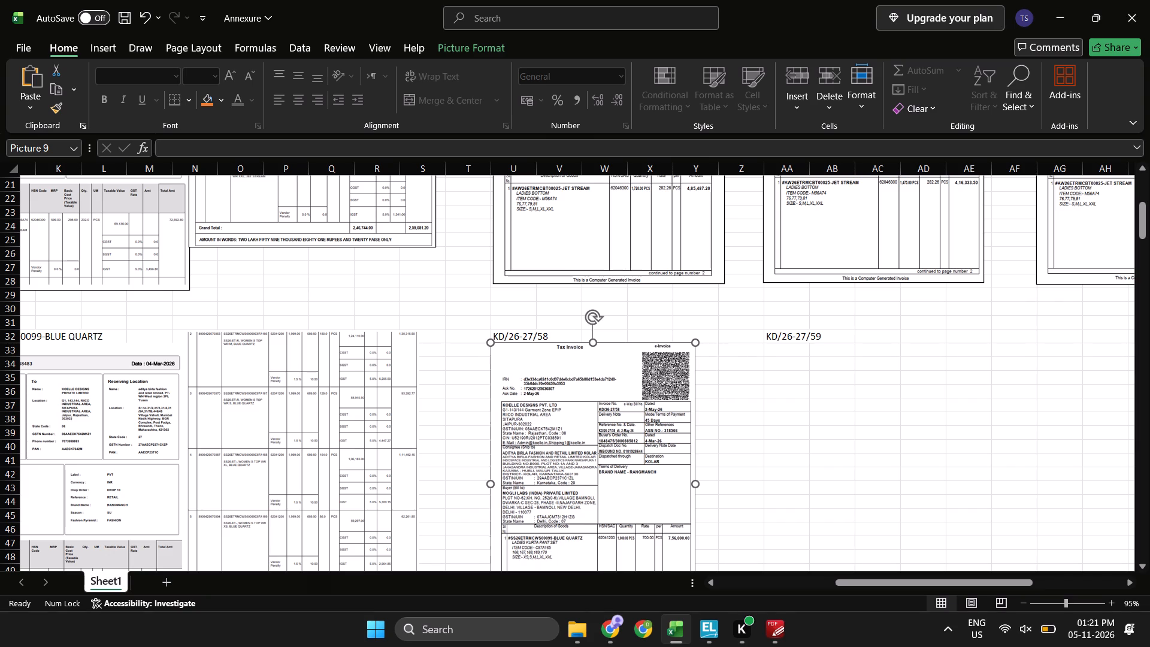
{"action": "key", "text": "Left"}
Copy the invoice number label KD/26-27/59 from cell AA32.
{"action": "left_click", "coordinate": [797, 343]}
{"action": "key", "text": "Up"}
{"action": "key", "text": "ctrl+c"}
Switch to TallyPrime, leave the KD/26-27/58 voucher, and filter the sales ledger vouchers for KD/26-27/59.
{"action": "key", "text": "alt+Tab"}
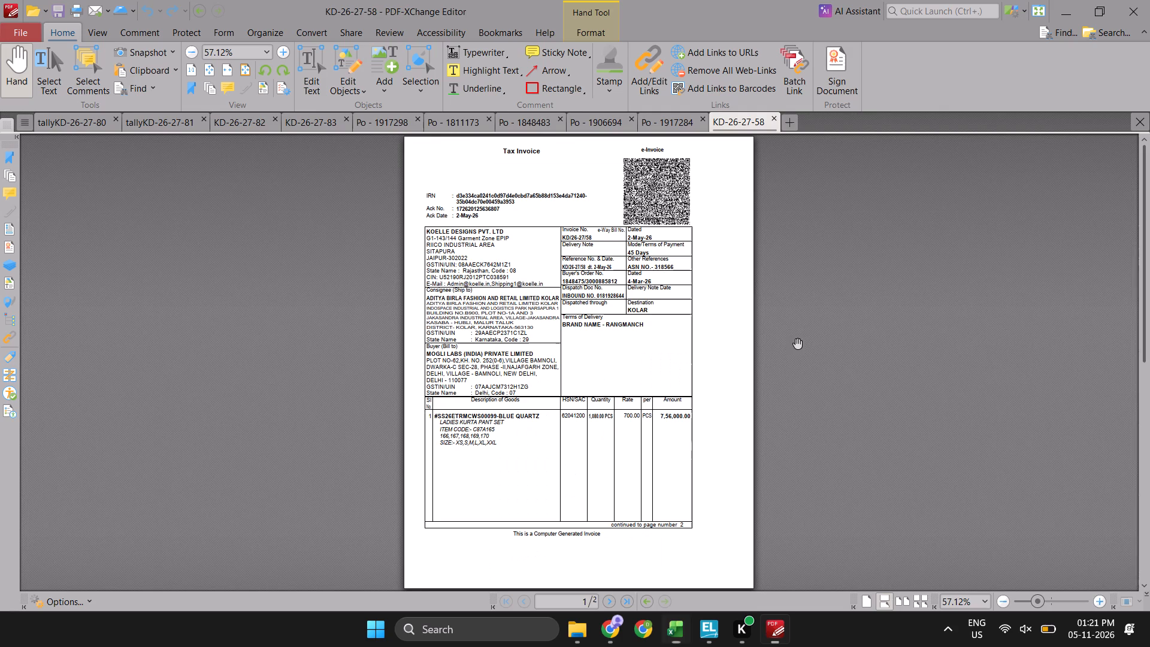
{"action": "key", "text": "alt+Tab"}
{"action": "key", "text": "alt+Tab"}
{"action": "key", "text": "alt+Down"}
{"action": "key", "text": "alt+Left"}
{"action": "key", "text": "alt+Left"}
{"action": "key", "text": "Escape"}
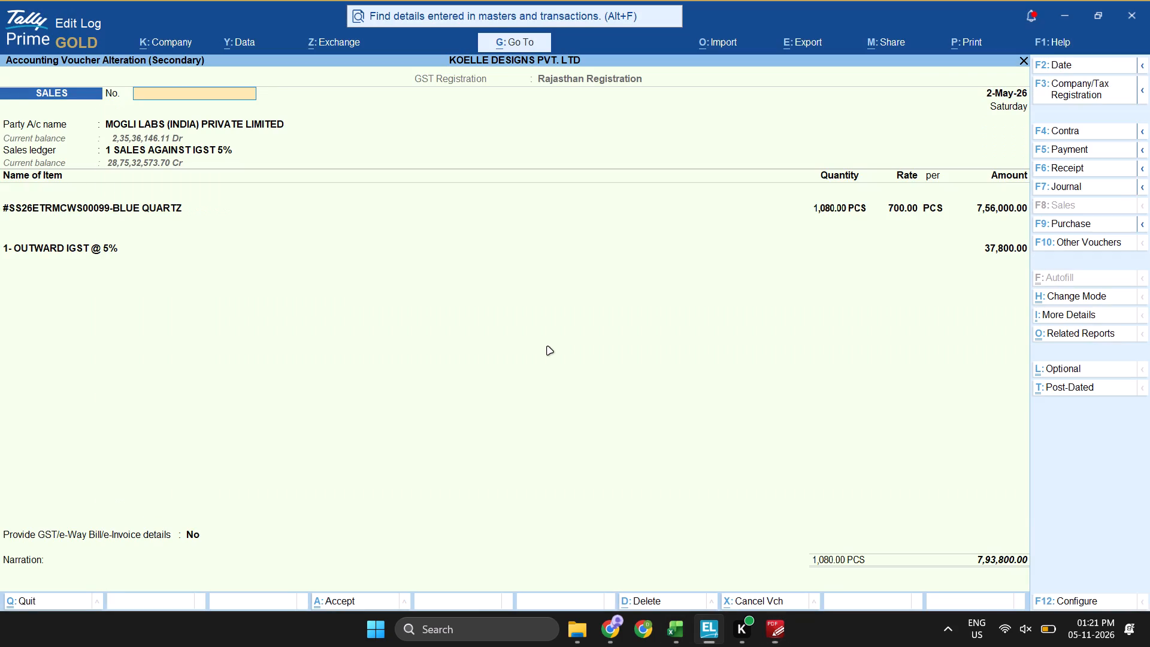
{"action": "key", "text": "Escape"}
{"action": "key", "text": "Escape"}
{"action": "key", "text": "ctrl+f"}
{"action": "key", "text": "ctrl+v"}
{"action": "key", "text": "Return"}
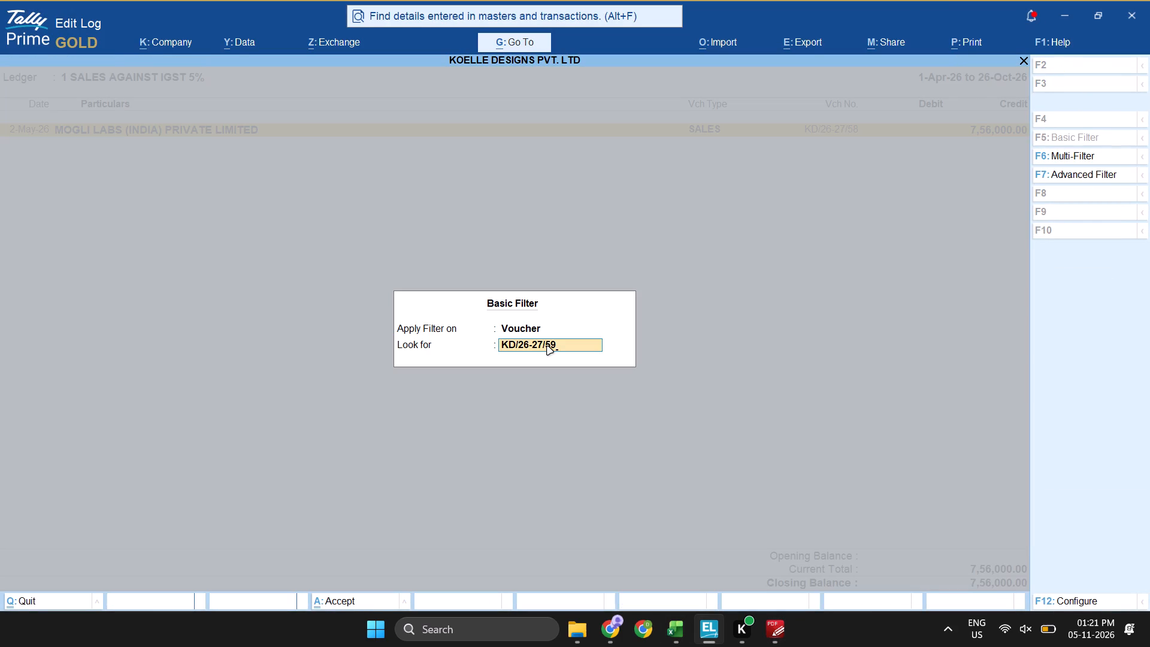
{"action": "key", "text": "Return"}
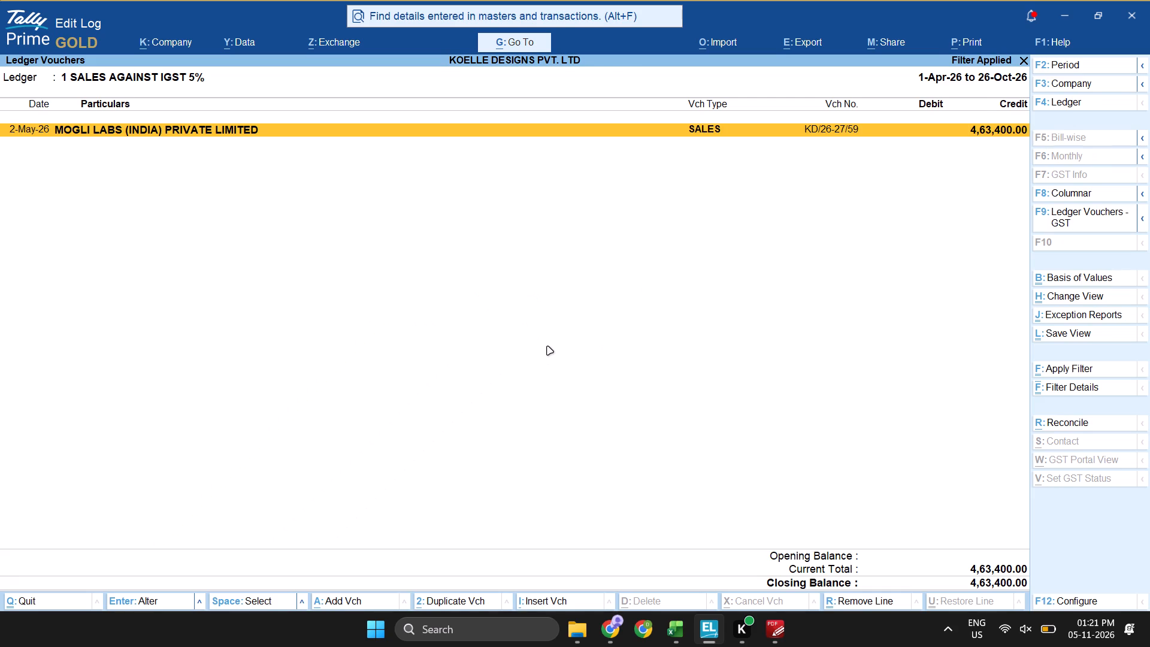
Print sales voucher KD/26-27/59 to a PDF named KD-26-27-59 in the KOELLE Extracted from Tally folder.
{"action": "key", "text": "ctrl+p"}
{"action": "key", "text": "p"}
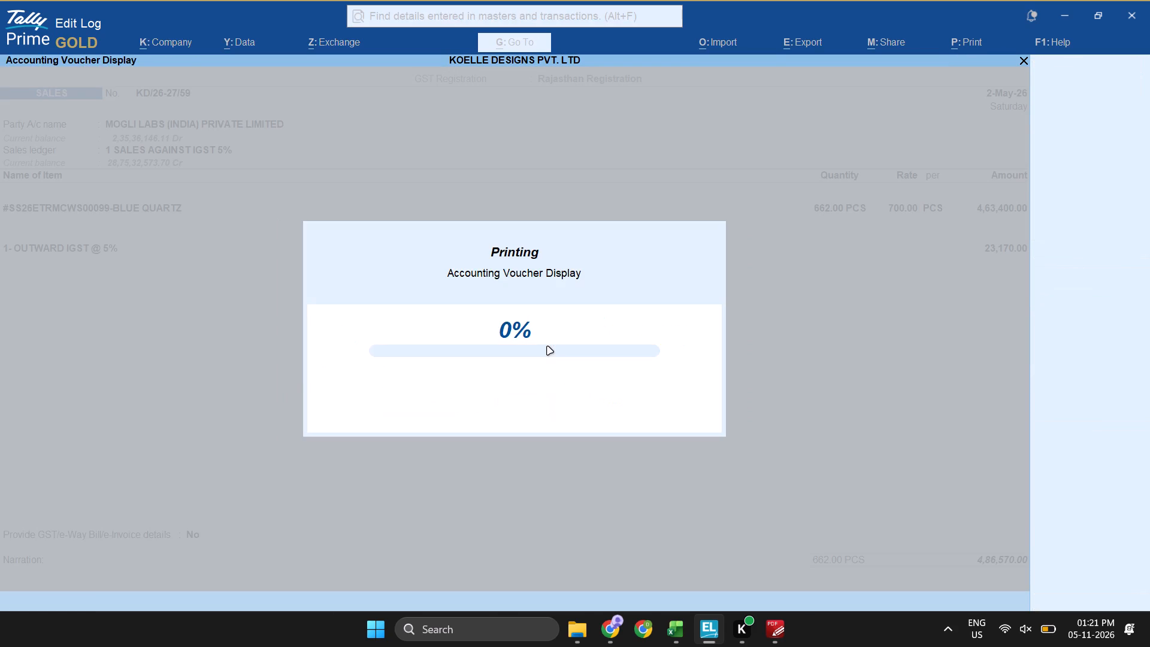
{"action": "key", "text": "ctrl+v"}
{"action": "key", "text": "Left"}
{"action": "key", "text": "Left"}
{"action": "key", "text": "shift+Left"}
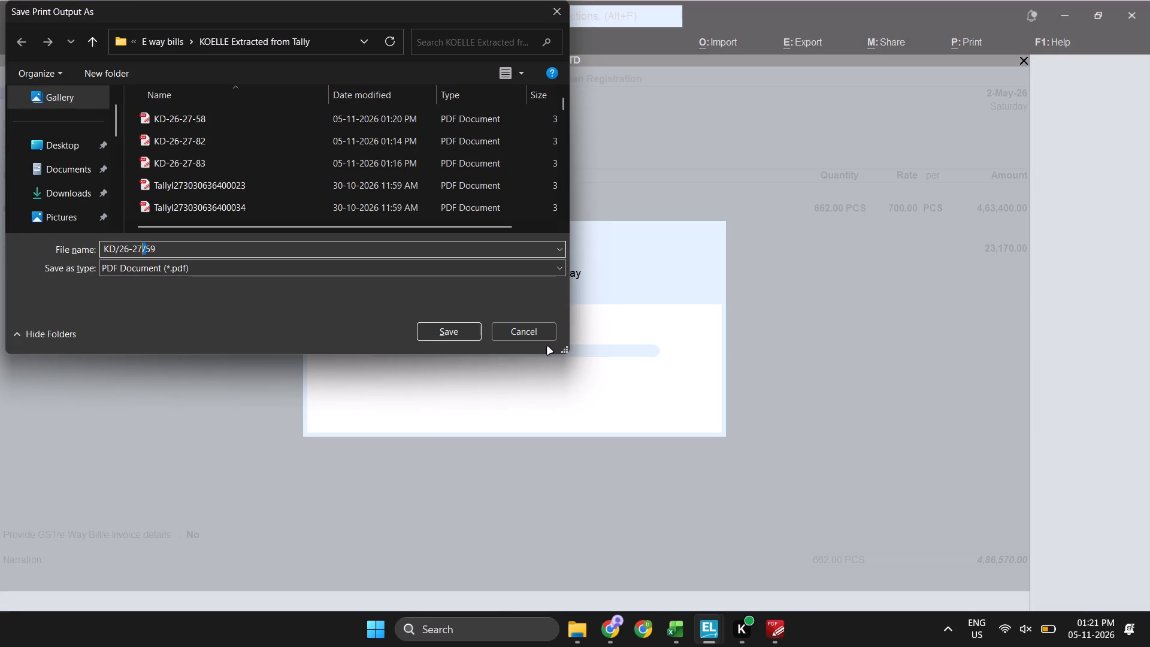
{"action": "type", "text": "-="}
{"action": "key", "text": "Left"}
{"action": "key", "text": "Left"}
{"action": "key", "text": "Left"}
{"action": "key", "text": "Left"}
{"action": "key", "text": "Left"}
{"action": "key", "text": "Left"}
{"action": "key", "text": "Left"}
{"action": "key", "text": "shift+Left"}
{"action": "key", "text": "minus"}
{"action": "key", "text": "Right"}
{"action": "key", "text": "Right"}
{"action": "key", "text": "Right"}
{"action": "key", "text": "Right"}
{"action": "key", "text": "Right"}
{"action": "key", "text": "Right"}
{"action": "key", "text": "Right"}
{"action": "key", "text": "BackSpace"}
{"action": "key", "text": "Return"}
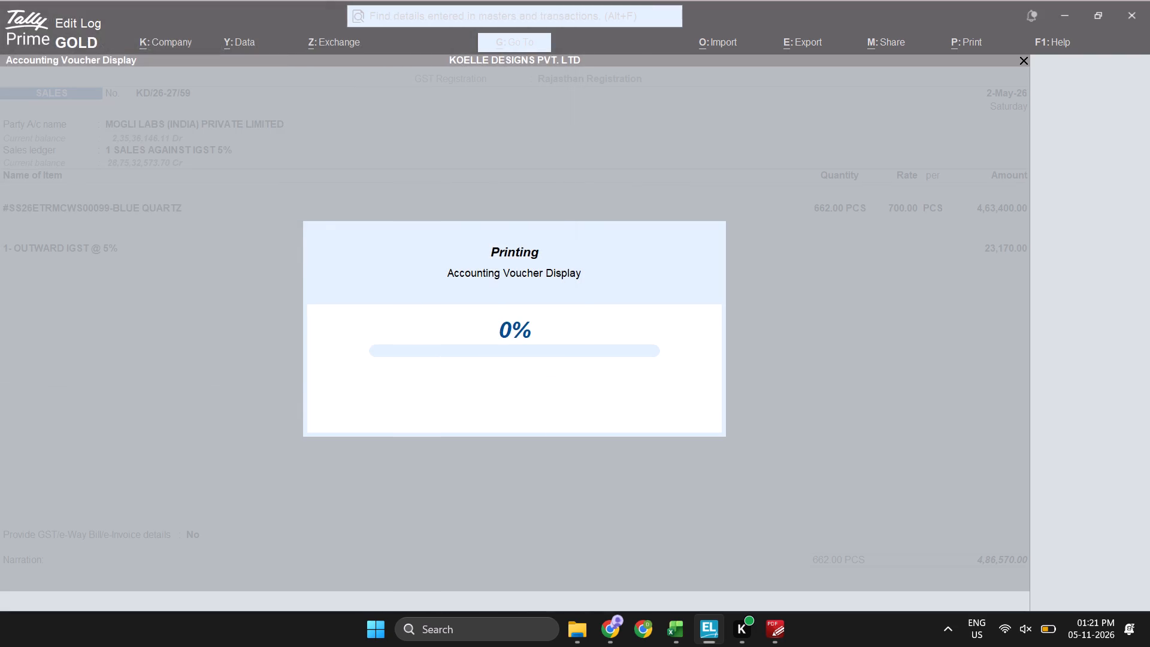
Switch to File Explorer, search the KOELLE Extracted from Tally folder for KD/26-27/59, and open the invoice PDF found.
{"action": "key", "text": "alt+Tab"}
{"action": "key", "text": "alt+Tab"}
{"action": "key", "text": "alt+Left"}
{"action": "key", "text": "alt+Down"}
{"action": "key", "text": "alt+Left"}
{"action": "key", "text": "ctrl+a"}
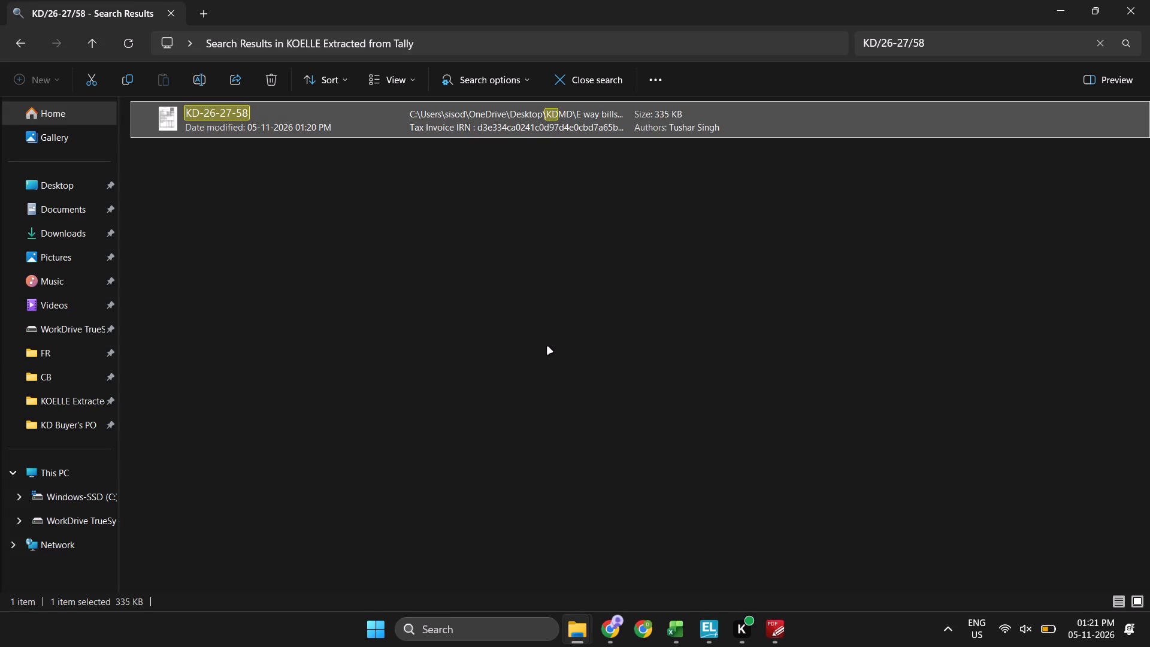
{"action": "key", "text": "ctrl+f"}
{"action": "key", "text": "ctrl+a"}
{"action": "key", "text": "ctrl+v"}
{"action": "key", "text": "Return"}
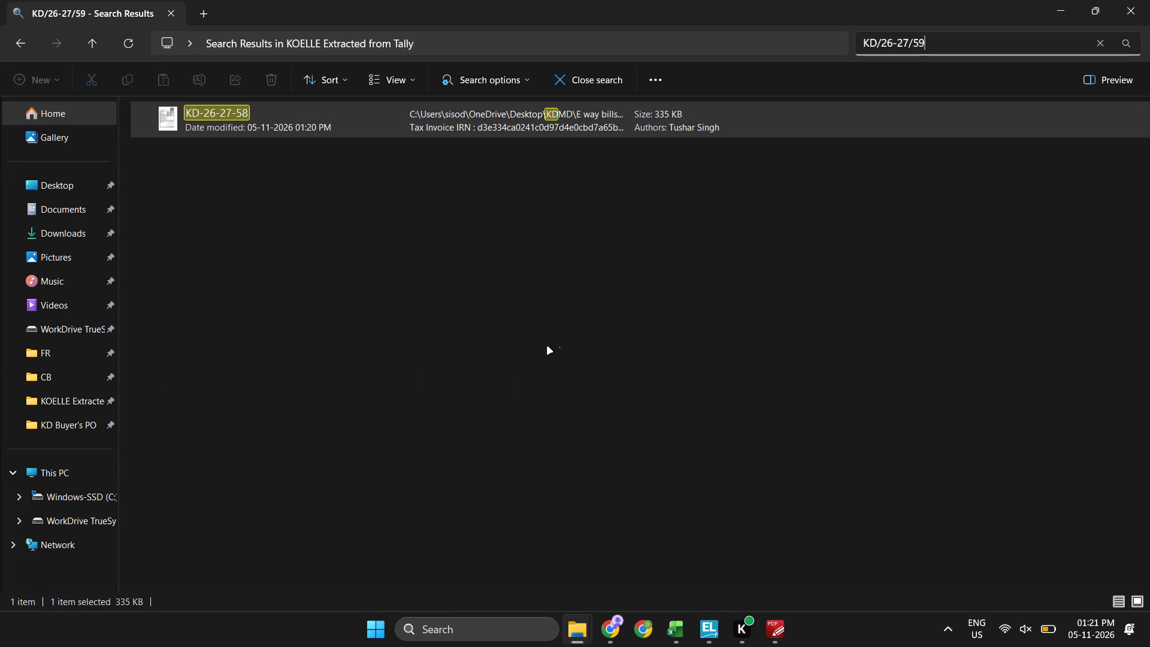
{"action": "double_click", "coordinate": [577, 114]}
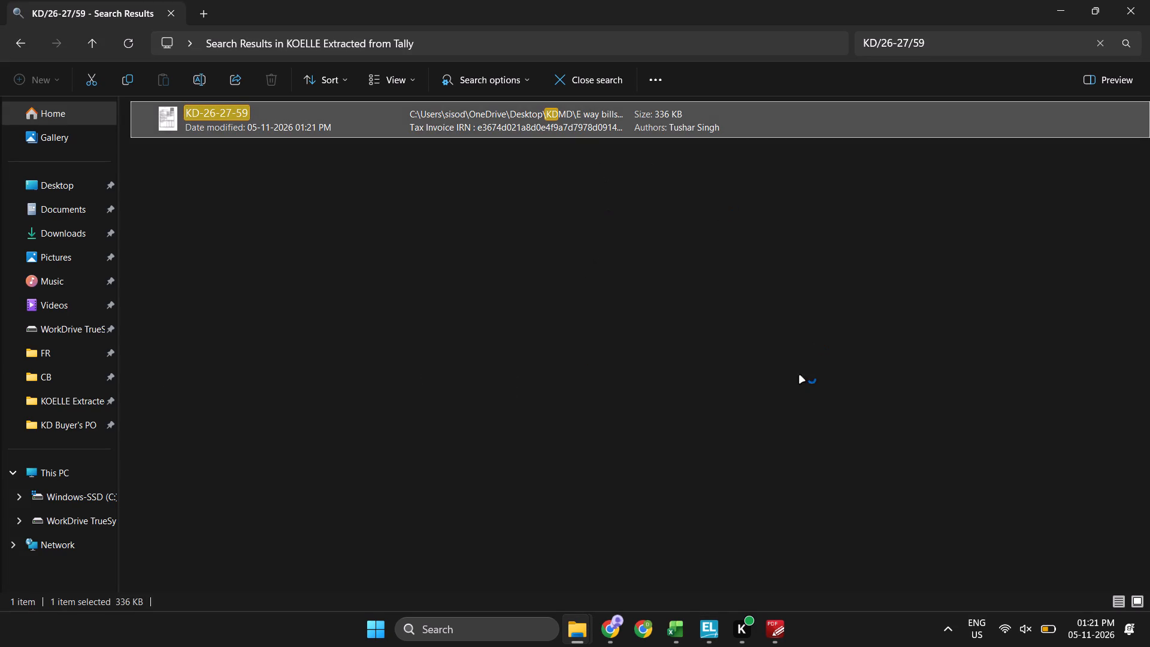
Capture a screenshot of the first page of tax invoice KD/26-27/59, from its heading down to the computer-generated invoice line.
{"action": "scroll", "coordinate": [656, 445], "scroll_direction": "down", "scroll_amount": 7, "text": "ctrl"}
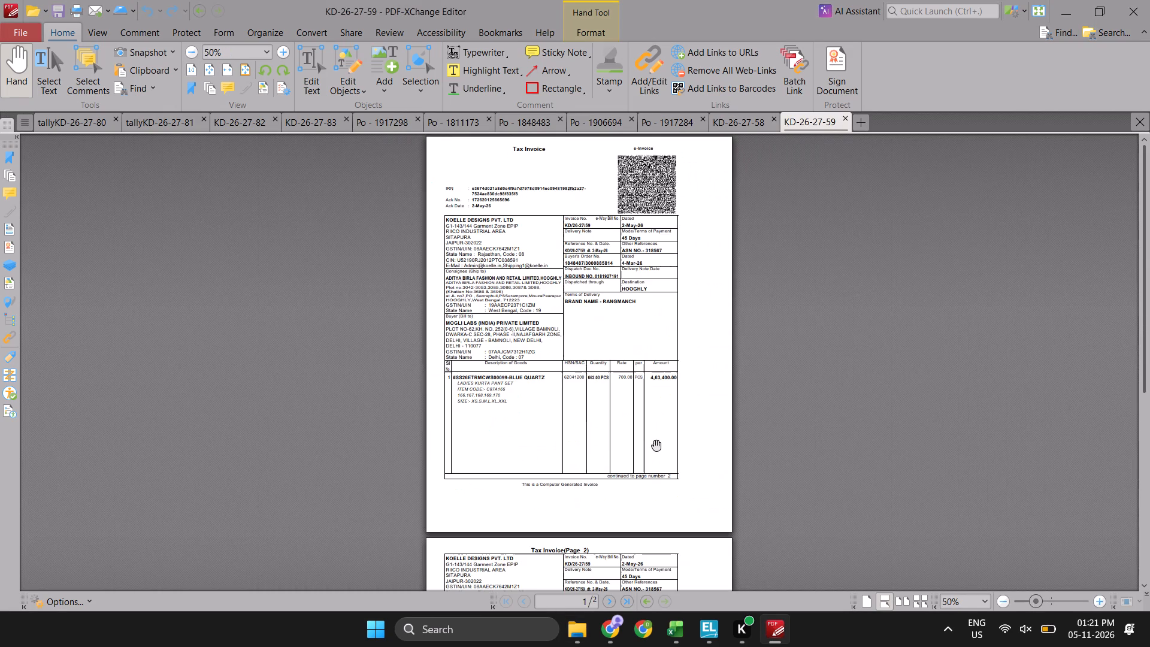
{"action": "scroll", "coordinate": [470, 382], "scroll_direction": "up", "scroll_amount": 1, "text": "ctrl"}
{"action": "scroll", "coordinate": [470, 382], "scroll_direction": "up", "scroll_amount": 1}
{"action": "key", "text": "Print"}
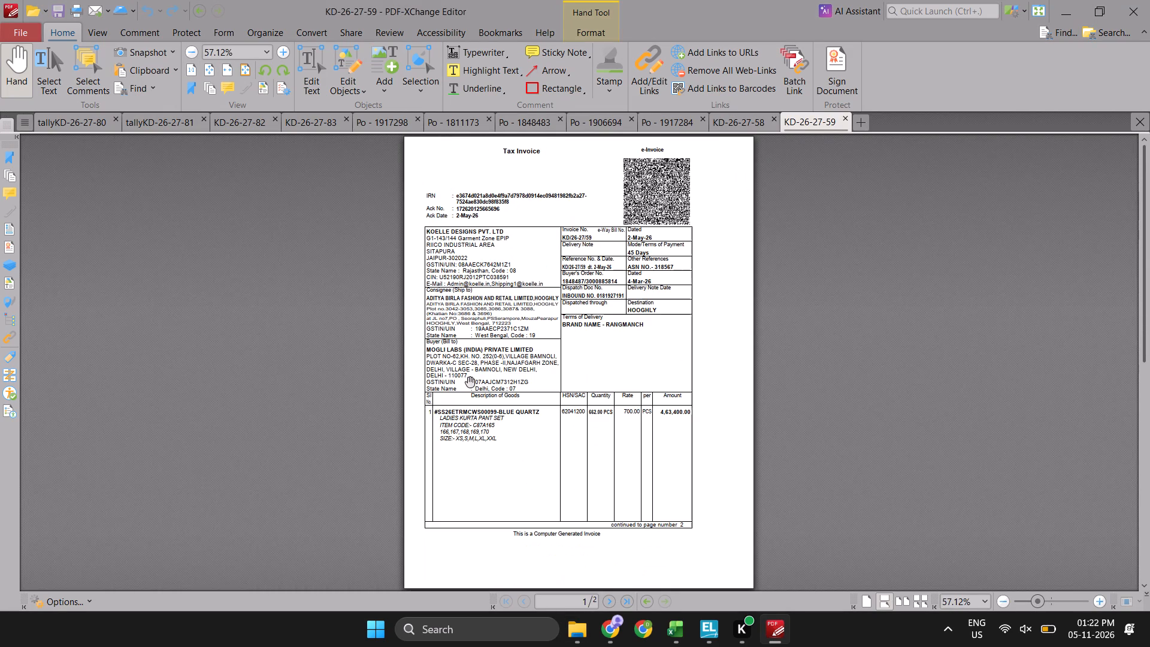
{"action": "left_click_drag", "start_coordinate": [414, 144], "coordinate": [700, 533]}
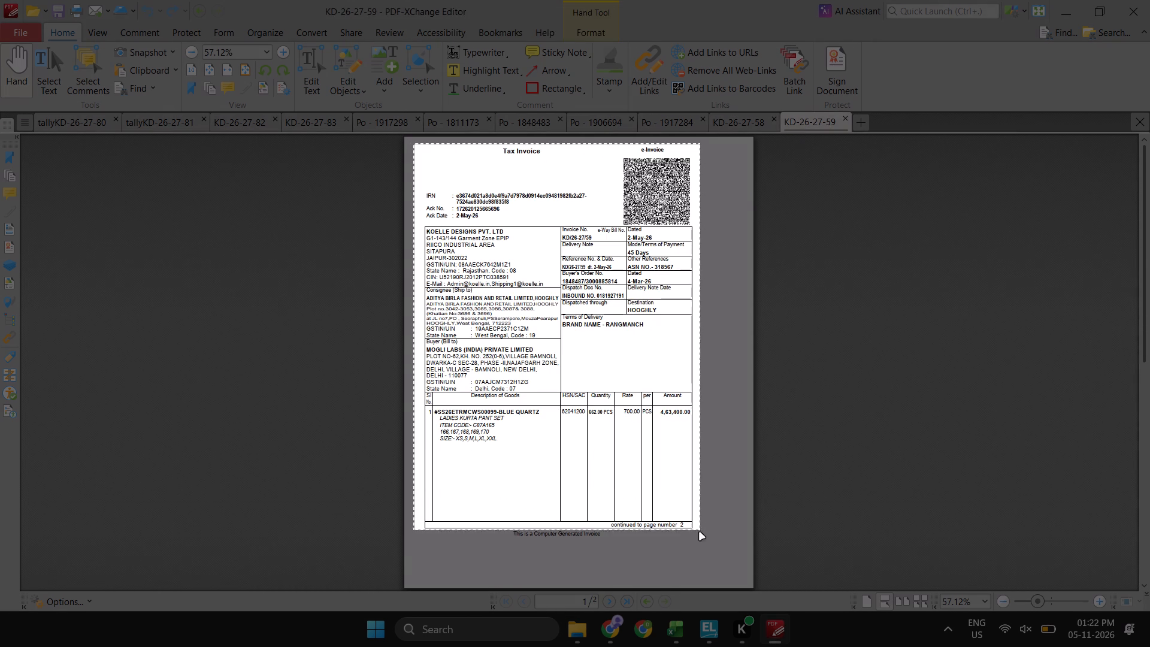
{"action": "left_click_drag", "start_coordinate": [700, 533], "coordinate": [704, 537]}
Switch to the Annexure workbook, paste the invoice screenshot under the KD/26-27/59 label, and resize it to match the neighbouring KD/26-27/58 image.
{"action": "key", "text": "alt+Tab"}
{"action": "key", "text": "alt+Tab"}
{"action": "key", "text": "alt+Down"}
{"action": "key", "text": "alt+Left"}
{"action": "key", "text": "alt+Left"}
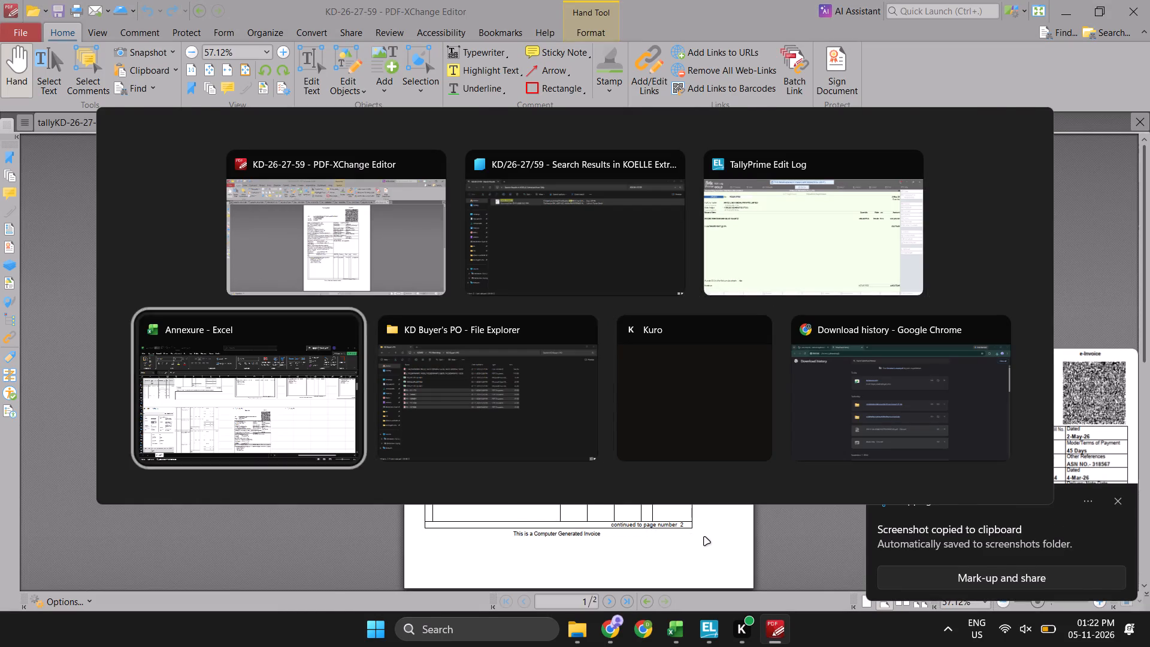
{"action": "key", "text": "Down"}
{"action": "key", "text": "ctrl+v"}
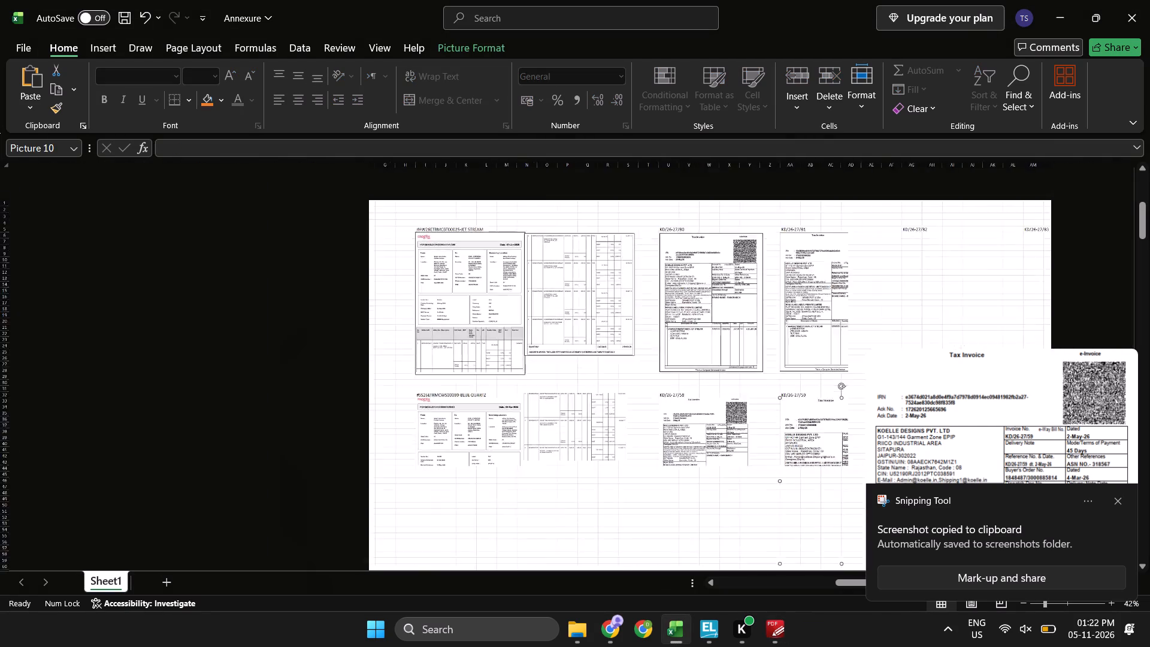
{"action": "left_click_drag", "start_coordinate": [753, 548], "coordinate": [700, 500]}
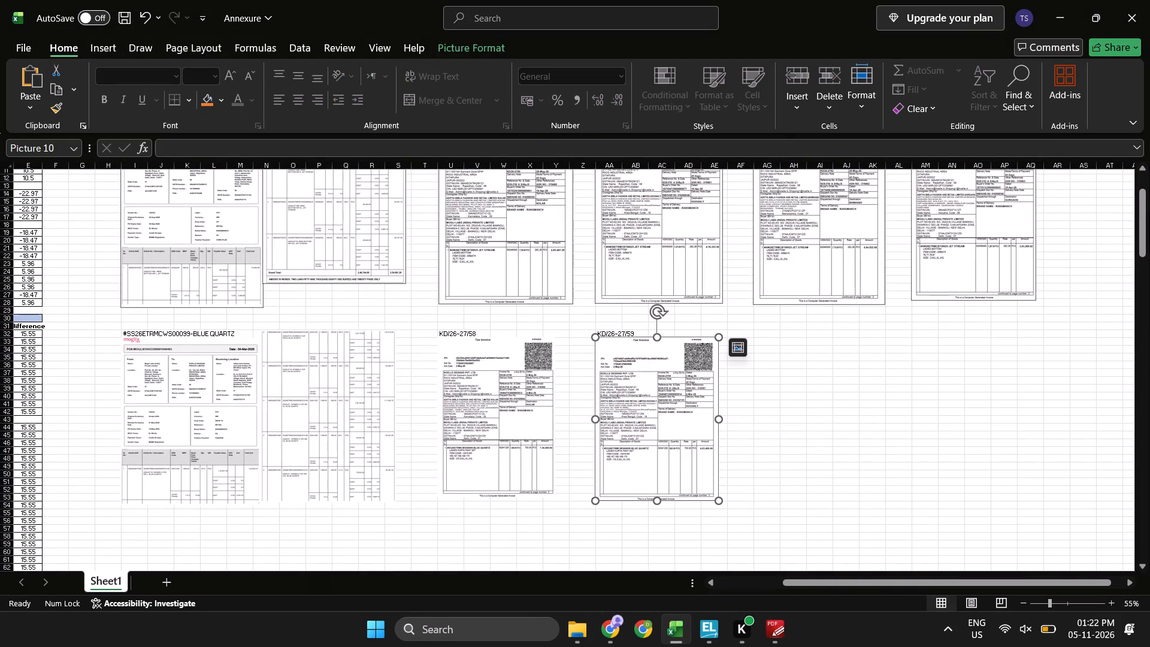
{"action": "left_click_drag", "start_coordinate": [721, 500], "coordinate": [709, 492]}
{"action": "left_click", "coordinate": [767, 507]}
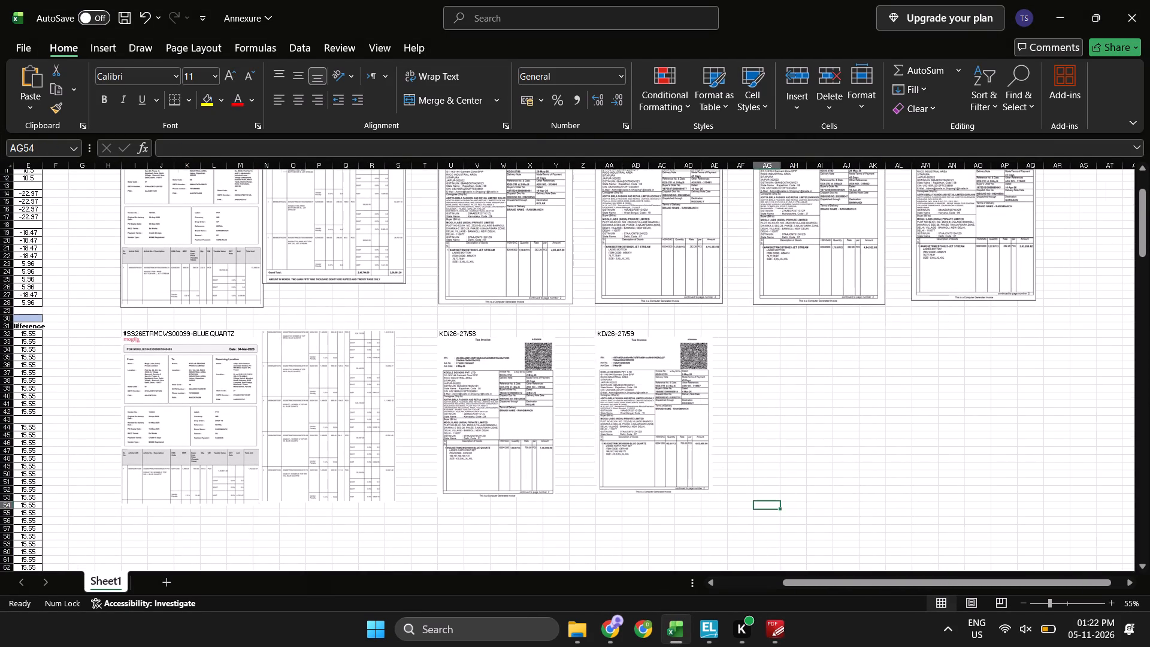
Review the Annexure's Koelle and Mirelle rate difference tables down to the last row, then return to the top of the sheet.
{"action": "scroll", "coordinate": [767, 507], "scroll_direction": "right", "scroll_amount": 4}
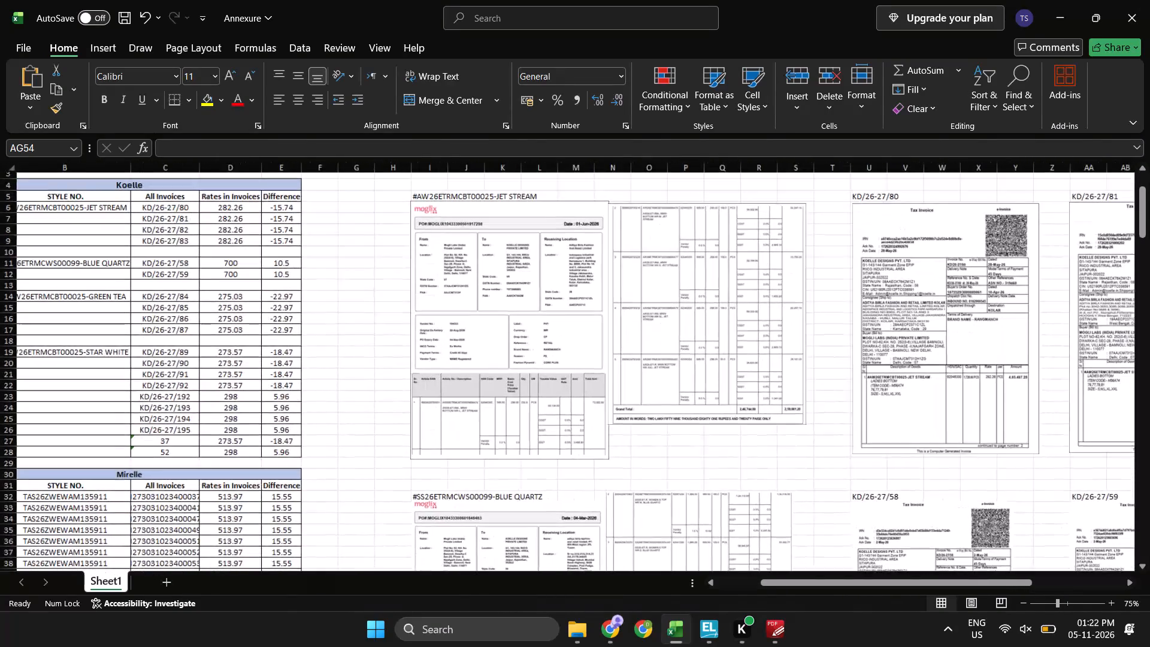
{"action": "scroll", "coordinate": [767, 507], "scroll_direction": "up", "scroll_amount": 1}
{"action": "scroll", "coordinate": [767, 507], "scroll_direction": "right", "scroll_amount": 1}
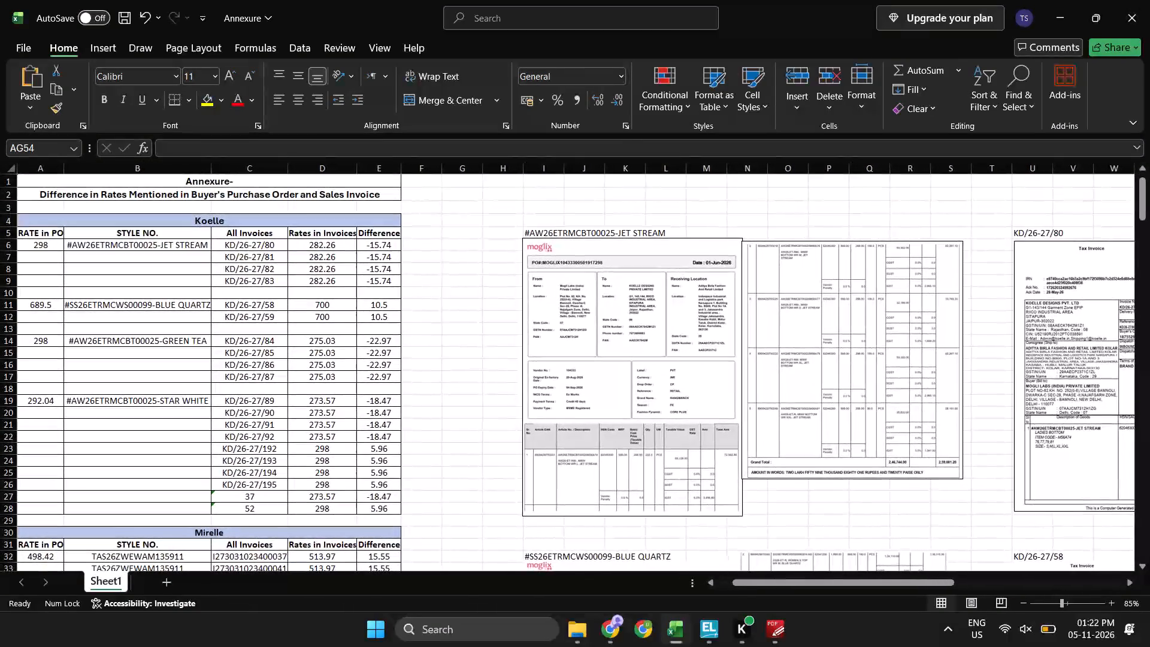
{"action": "left_click", "coordinate": [331, 297]}
{"action": "key", "text": "Up"}
{"action": "key", "text": "Up"}
{"action": "key", "text": "Up"}
{"action": "scroll", "coordinate": [331, 297], "scroll_direction": "down", "scroll_amount": 1}
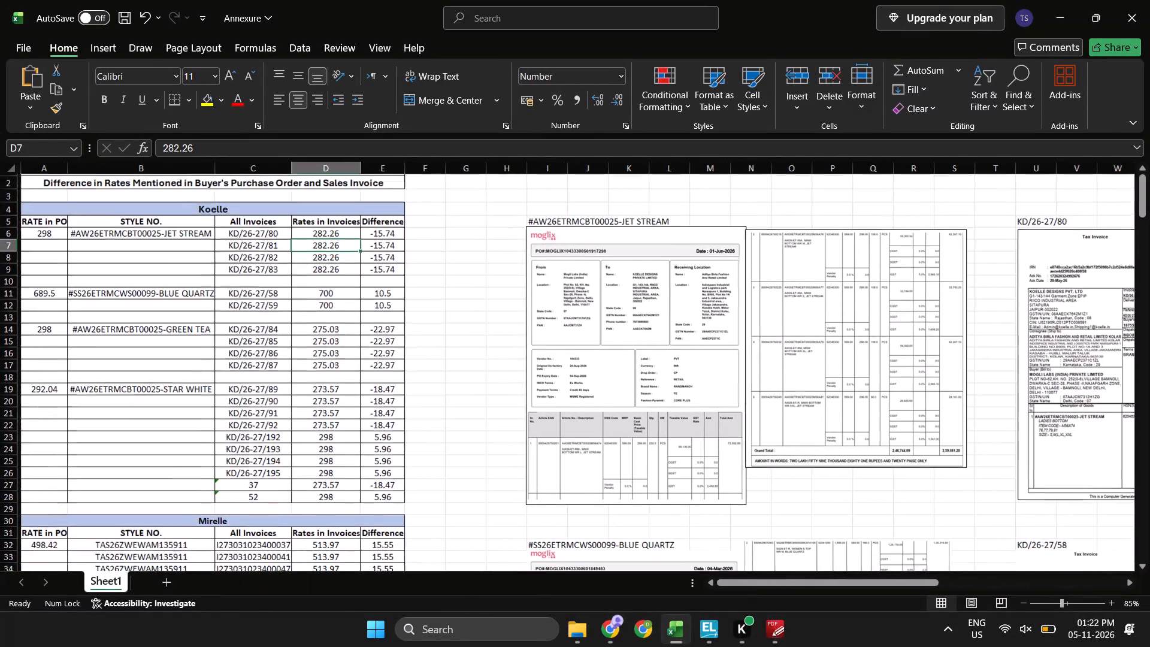
{"action": "scroll", "coordinate": [331, 297], "scroll_direction": "down", "scroll_amount": 1}
{"action": "scroll", "coordinate": [369, 354], "scroll_direction": "down", "scroll_amount": 1}
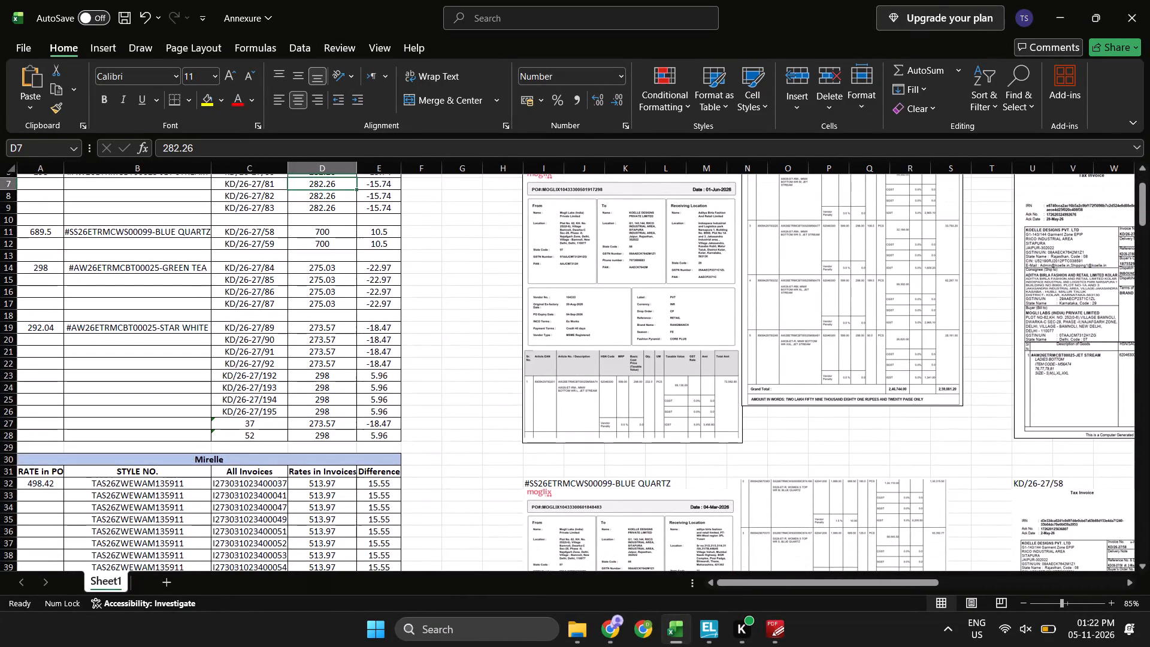
{"action": "scroll", "coordinate": [373, 373], "scroll_direction": "down", "scroll_amount": 4}
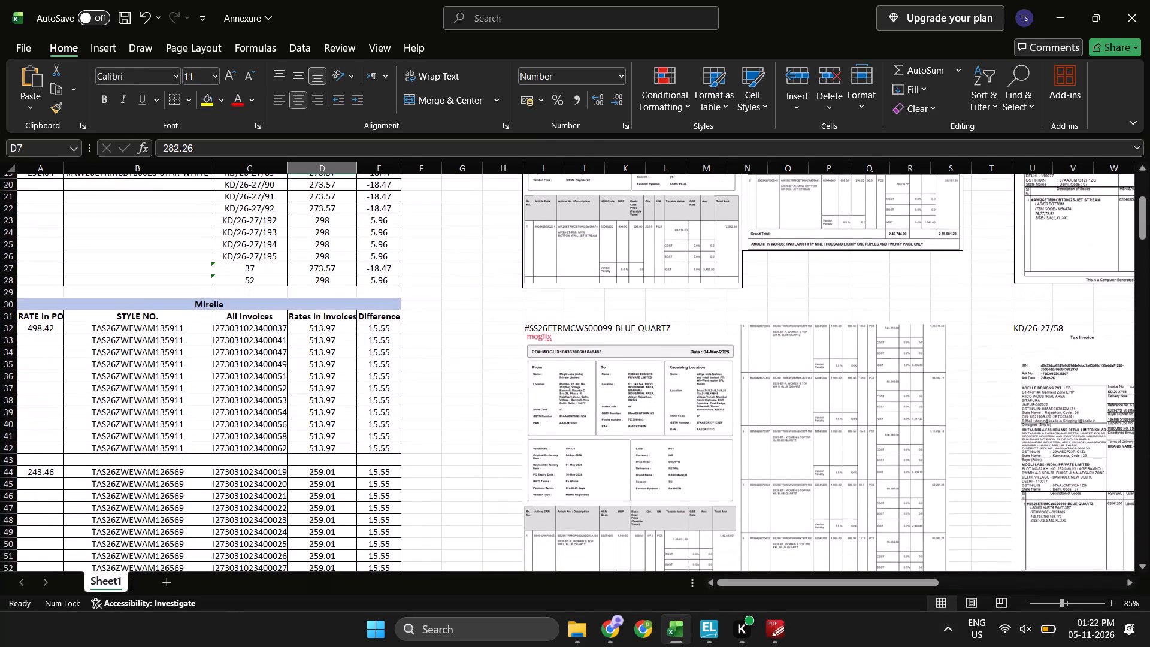
{"action": "scroll", "coordinate": [373, 373], "scroll_direction": "down", "scroll_amount": 5}
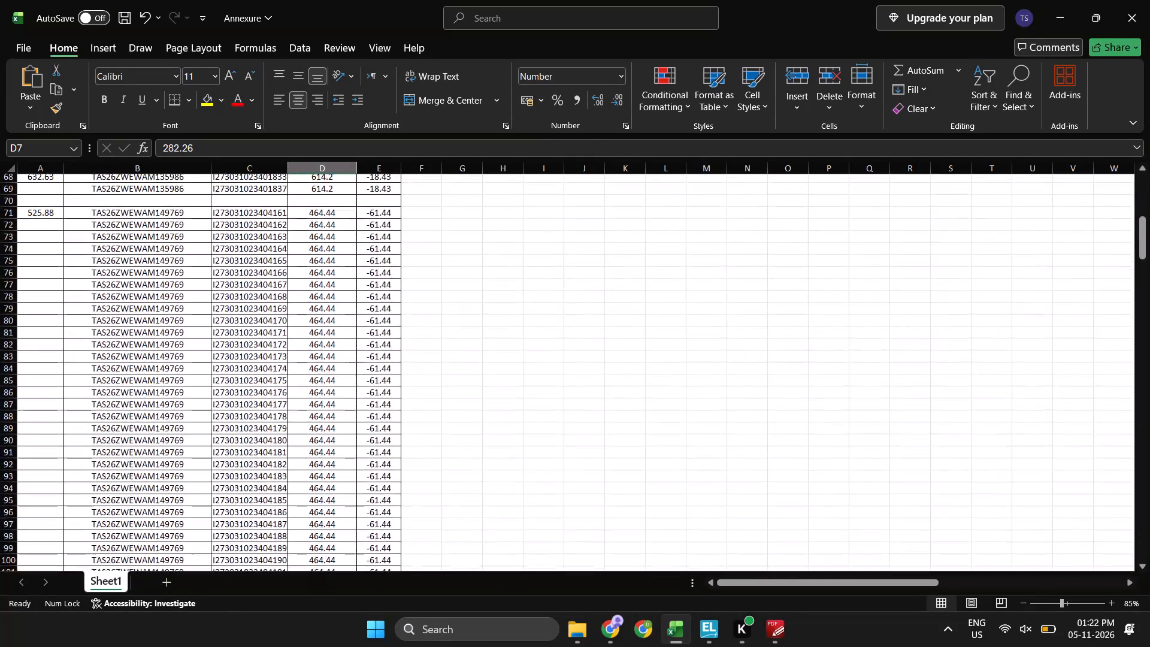
{"action": "scroll", "coordinate": [373, 373], "scroll_direction": "down", "scroll_amount": 5}
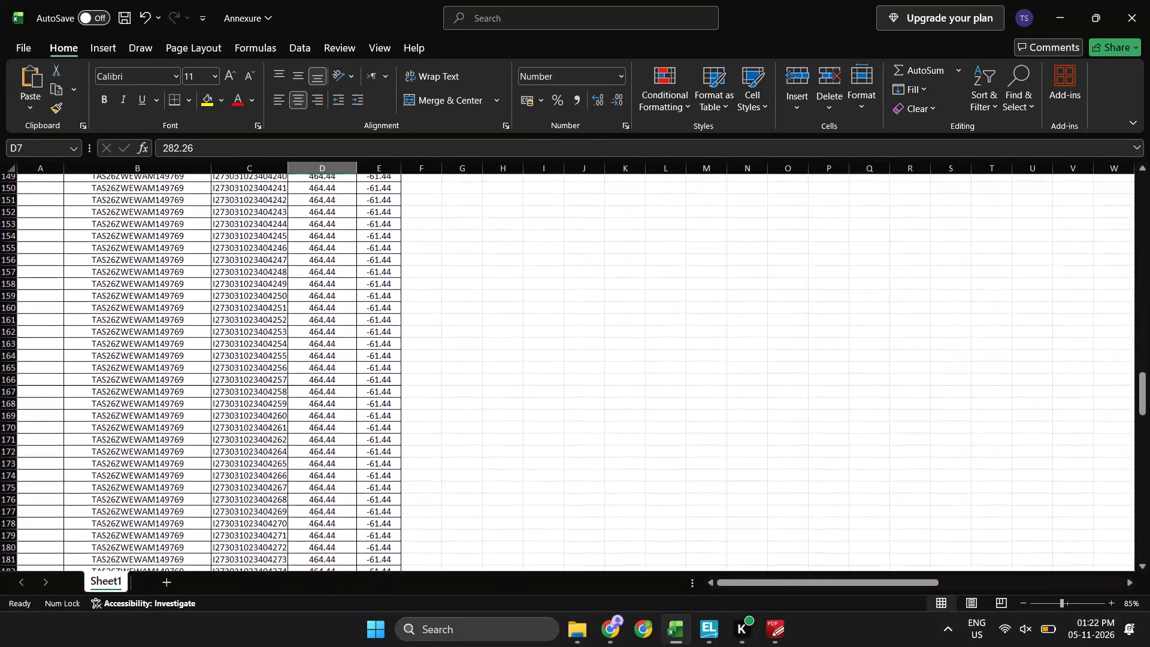
{"action": "left_click", "coordinate": [369, 325]}
{"action": "key", "text": "ctrl+Down"}
{"action": "key", "text": "Down"}
{"action": "key", "text": "Down"}
{"action": "key", "text": "Down"}
{"action": "key", "text": "Down"}
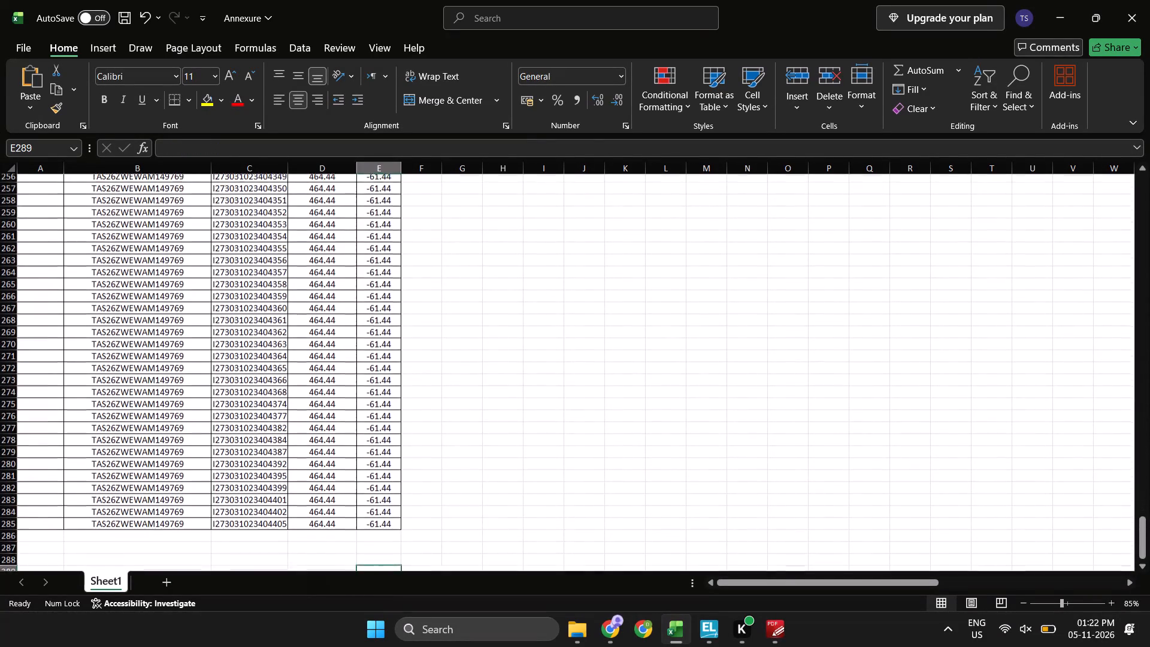
{"action": "key", "text": "Up"}
{"action": "key", "text": "ctrl+Up"}
{"action": "key", "text": "ctrl+Up"}
{"action": "key", "text": "Up"}
{"action": "key", "text": "Up"}
{"action": "key", "text": "Up"}
{"action": "key", "text": "Up"}
{"action": "key", "text": "ctrl+Up"}
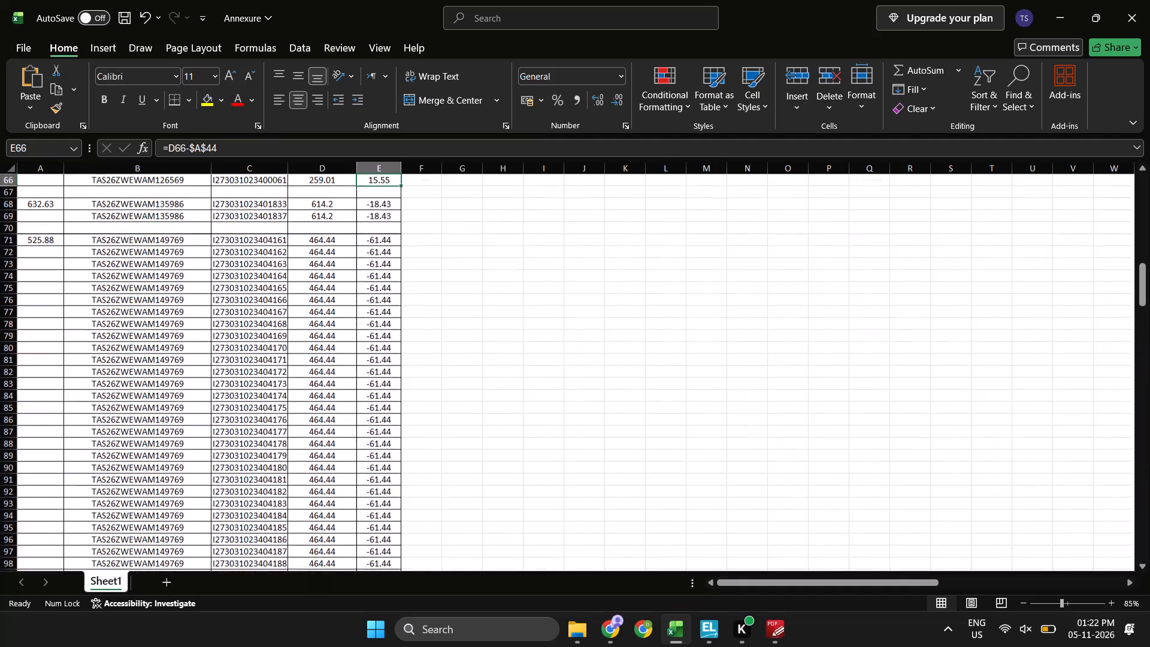
{"action": "key", "text": "ctrl+Up"}
{"action": "key", "text": "ctrl+Up"}
{"action": "key", "text": "ctrl+Up"}
{"action": "key", "text": "ctrl+Up"}
{"action": "key", "text": "ctrl+Up"}
{"action": "key", "text": "ctrl+Up"}
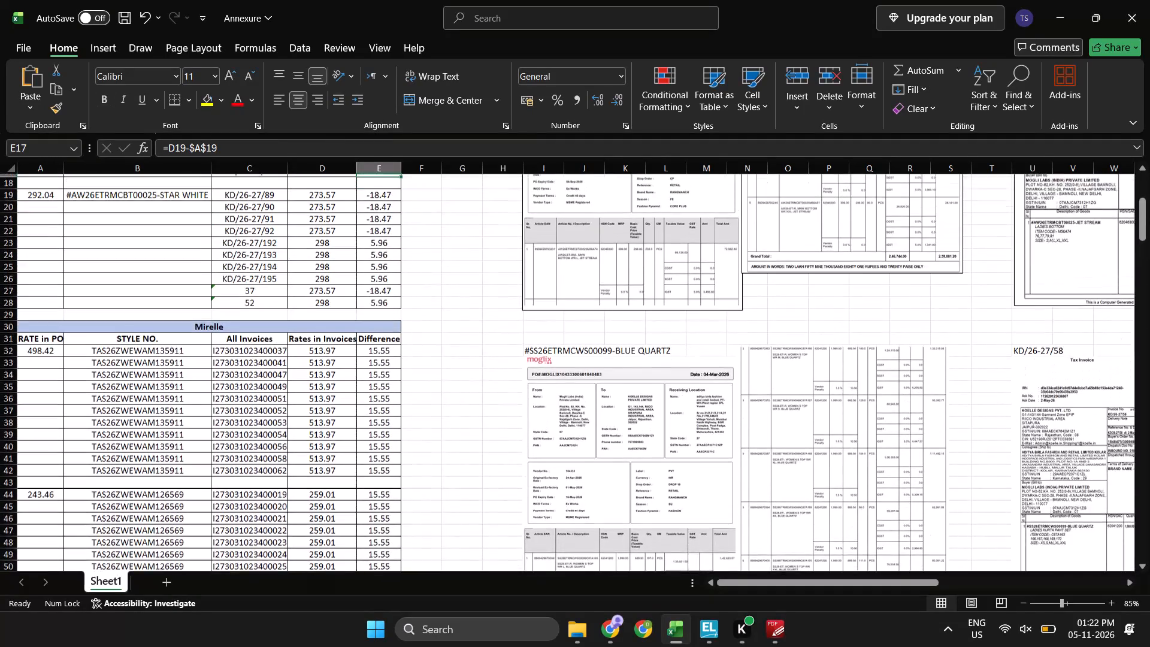
{"action": "key", "text": "ctrl+Up"}
{"action": "key", "text": "ctrl+Up"}
{"action": "key", "text": "ctrl+Up"}
{"action": "key", "text": "ctrl+Up"}
{"action": "key", "text": "ctrl+Up"}
{"action": "key", "text": "ctrl+Up"}
{"action": "scroll", "coordinate": [369, 325], "scroll_direction": "up", "scroll_amount": 3}
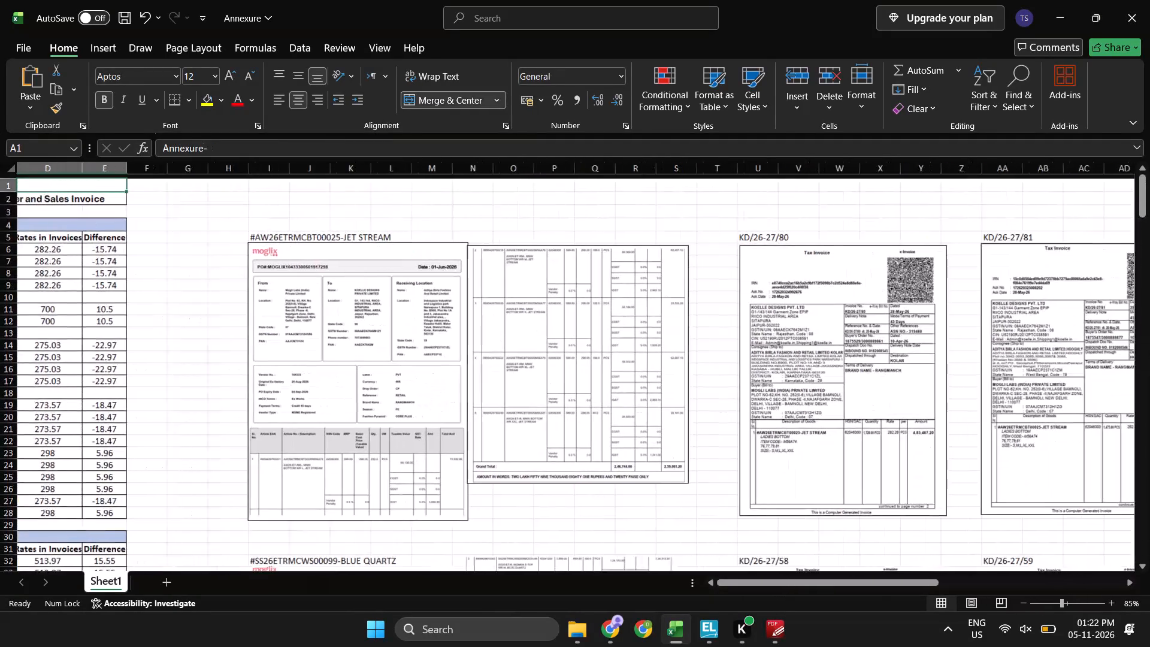
{"action": "scroll", "coordinate": [369, 325], "scroll_direction": "up", "scroll_amount": 2}
{"action": "scroll", "coordinate": [369, 325], "scroll_direction": "right", "scroll_amount": 1}
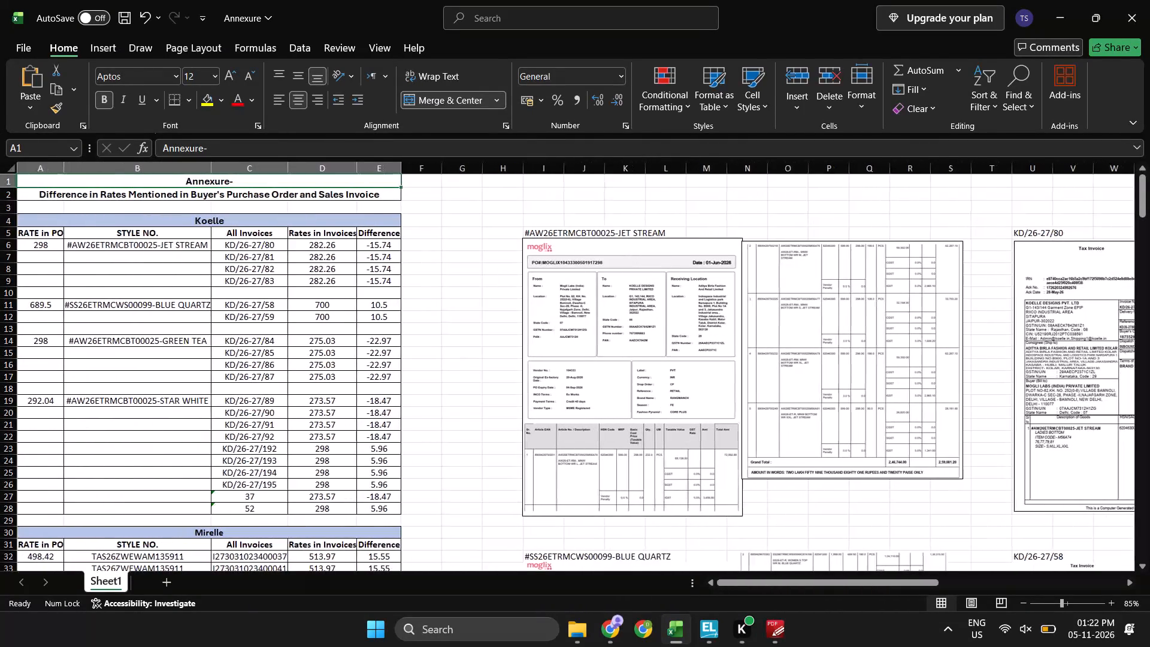
Add the #AW26ETRMCBT00025-GREEN TEA style label in cell I57, below the BLUE QUARTZ purchase order images, linked to cell B14.
{"action": "scroll", "coordinate": [369, 325], "scroll_direction": "down", "scroll_amount": 2}
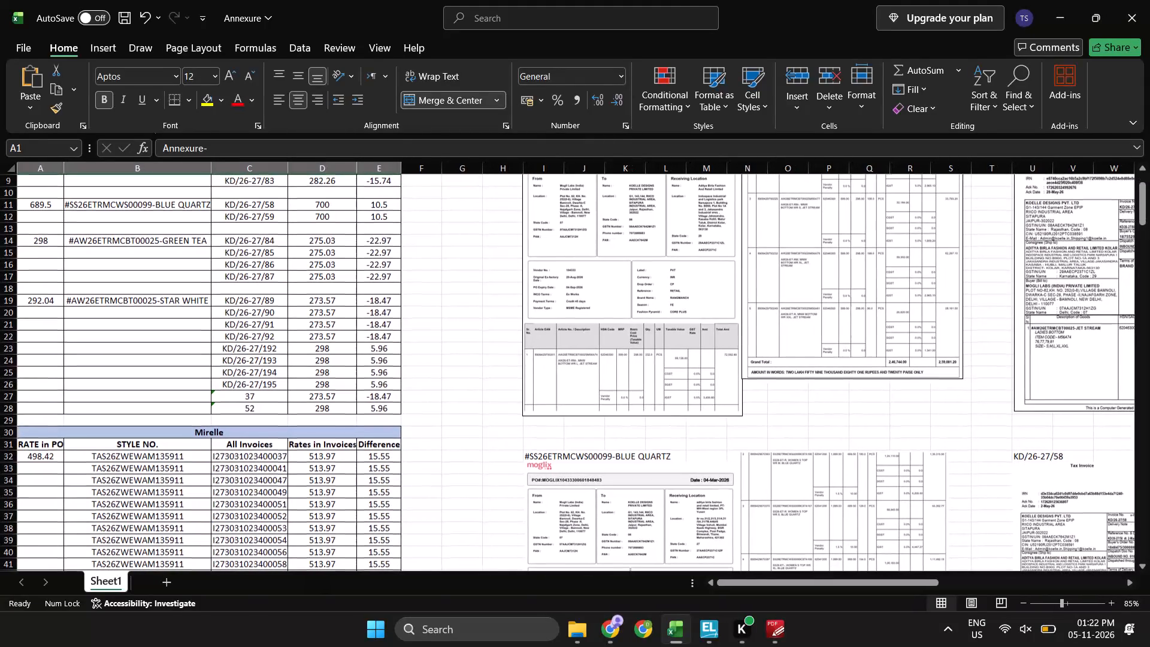
{"action": "left_click", "coordinate": [101, 239]}
{"action": "scroll", "coordinate": [346, 349], "scroll_direction": "down", "scroll_amount": 1}
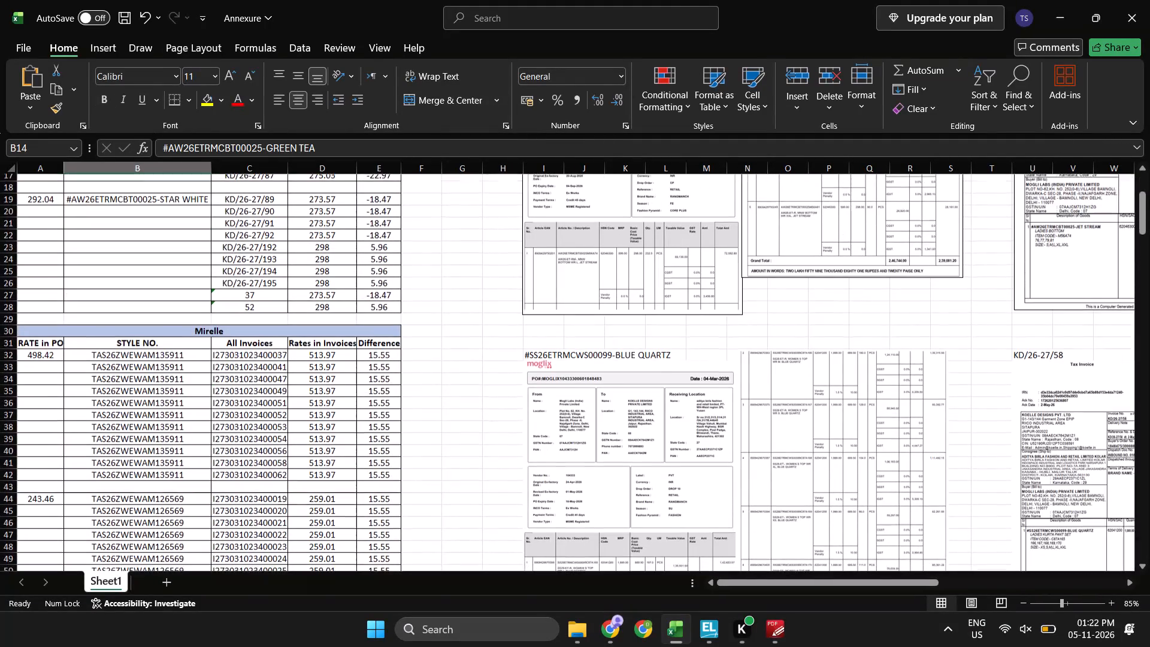
{"action": "scroll", "coordinate": [346, 349], "scroll_direction": "down", "scroll_amount": 1}
{"action": "scroll", "coordinate": [488, 204], "scroll_direction": "down", "scroll_amount": 1}
{"action": "left_click", "coordinate": [547, 498]}
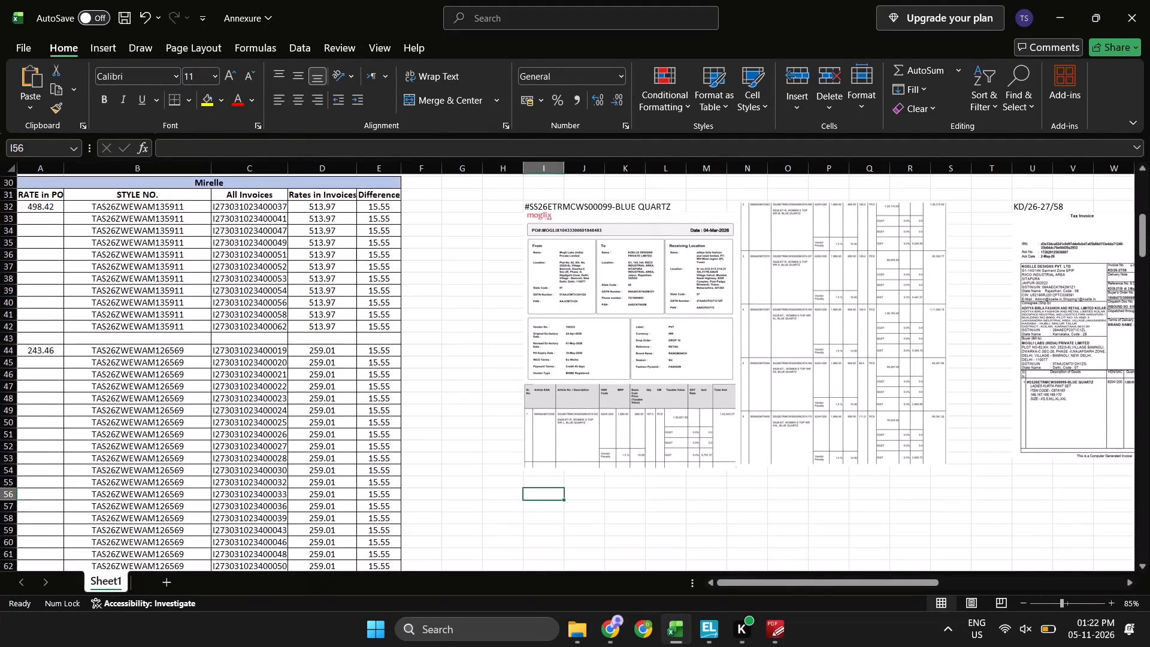
{"action": "key", "text": "Down"}
{"action": "type", "text": "=b14"}
{"action": "key", "text": "Return"}
{"action": "key", "text": "Up"}
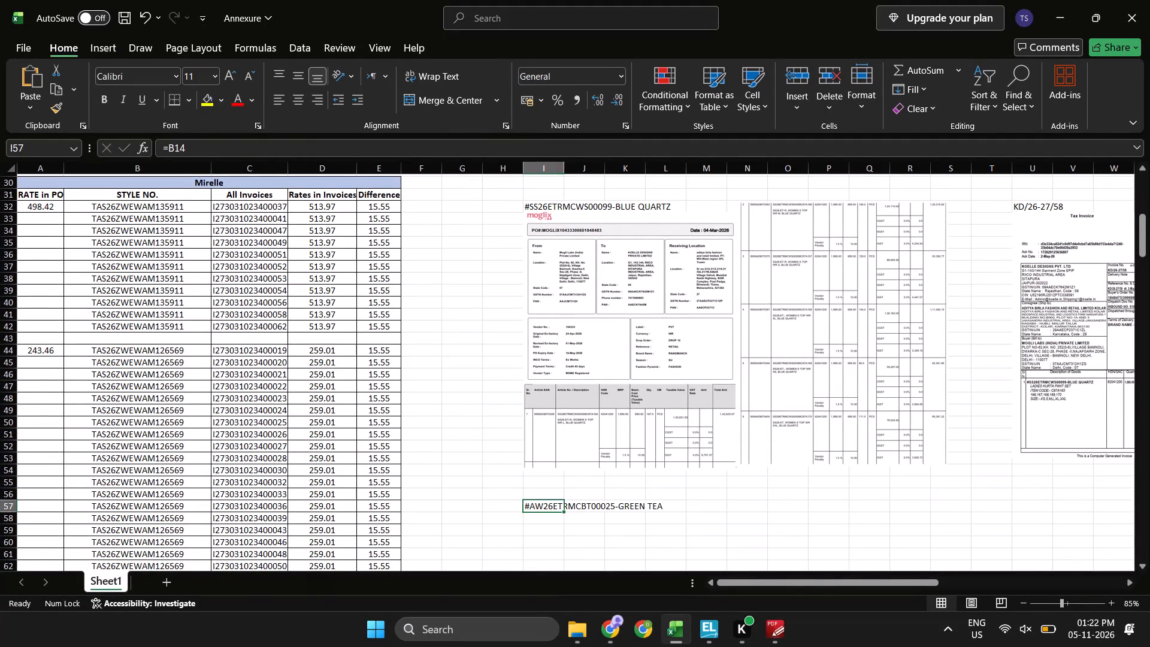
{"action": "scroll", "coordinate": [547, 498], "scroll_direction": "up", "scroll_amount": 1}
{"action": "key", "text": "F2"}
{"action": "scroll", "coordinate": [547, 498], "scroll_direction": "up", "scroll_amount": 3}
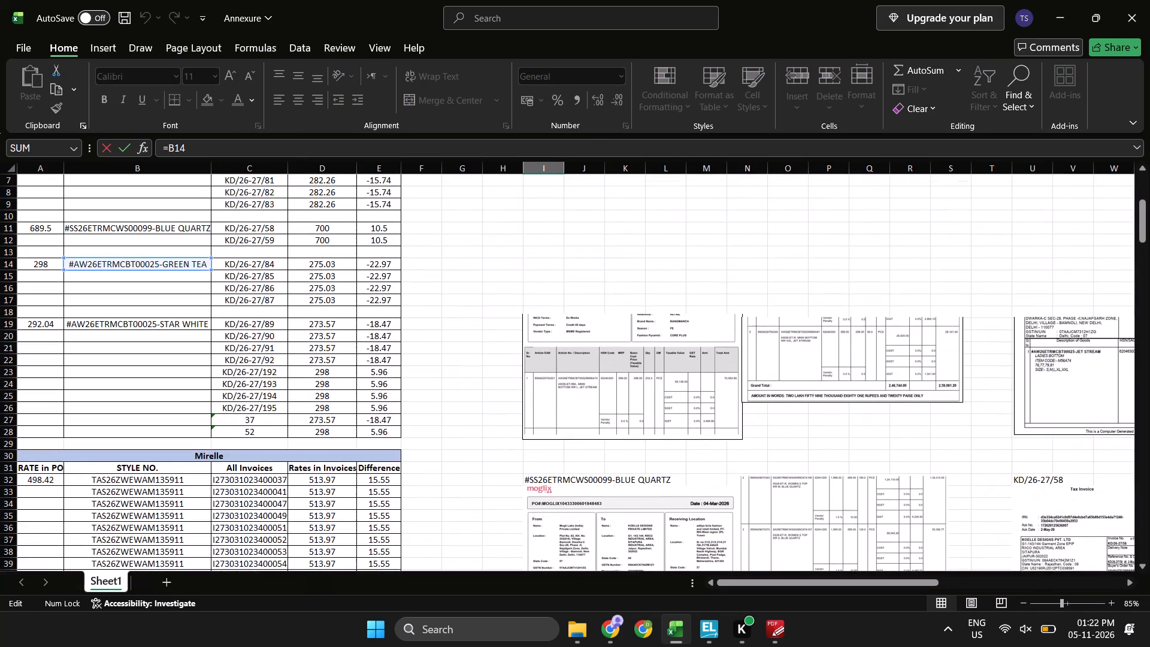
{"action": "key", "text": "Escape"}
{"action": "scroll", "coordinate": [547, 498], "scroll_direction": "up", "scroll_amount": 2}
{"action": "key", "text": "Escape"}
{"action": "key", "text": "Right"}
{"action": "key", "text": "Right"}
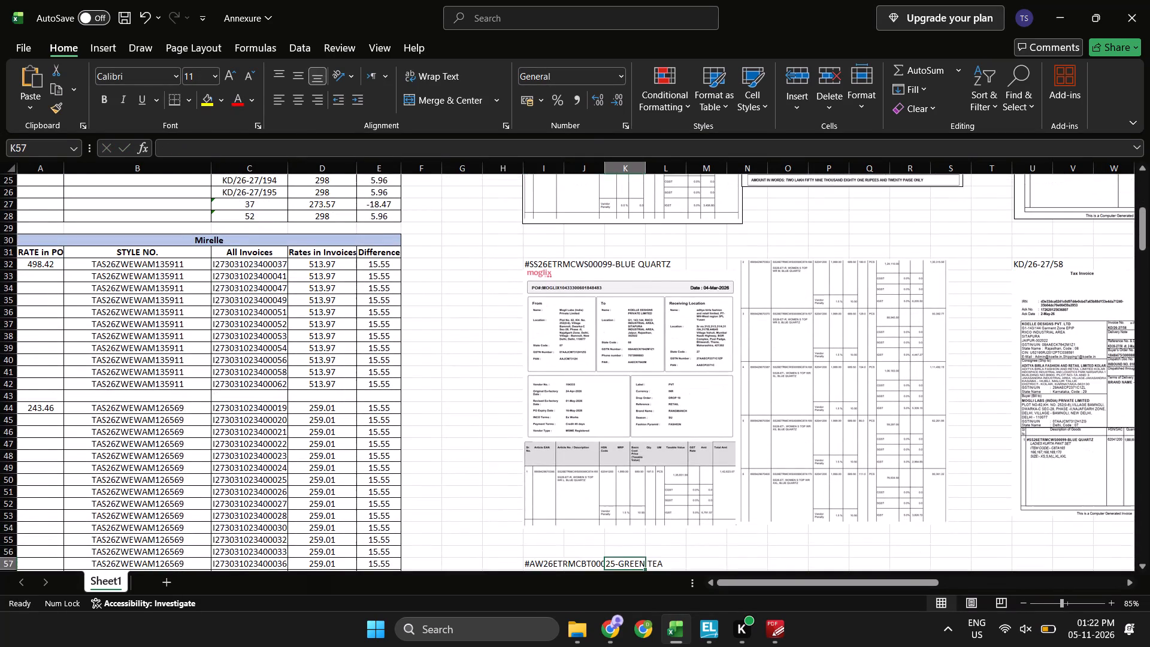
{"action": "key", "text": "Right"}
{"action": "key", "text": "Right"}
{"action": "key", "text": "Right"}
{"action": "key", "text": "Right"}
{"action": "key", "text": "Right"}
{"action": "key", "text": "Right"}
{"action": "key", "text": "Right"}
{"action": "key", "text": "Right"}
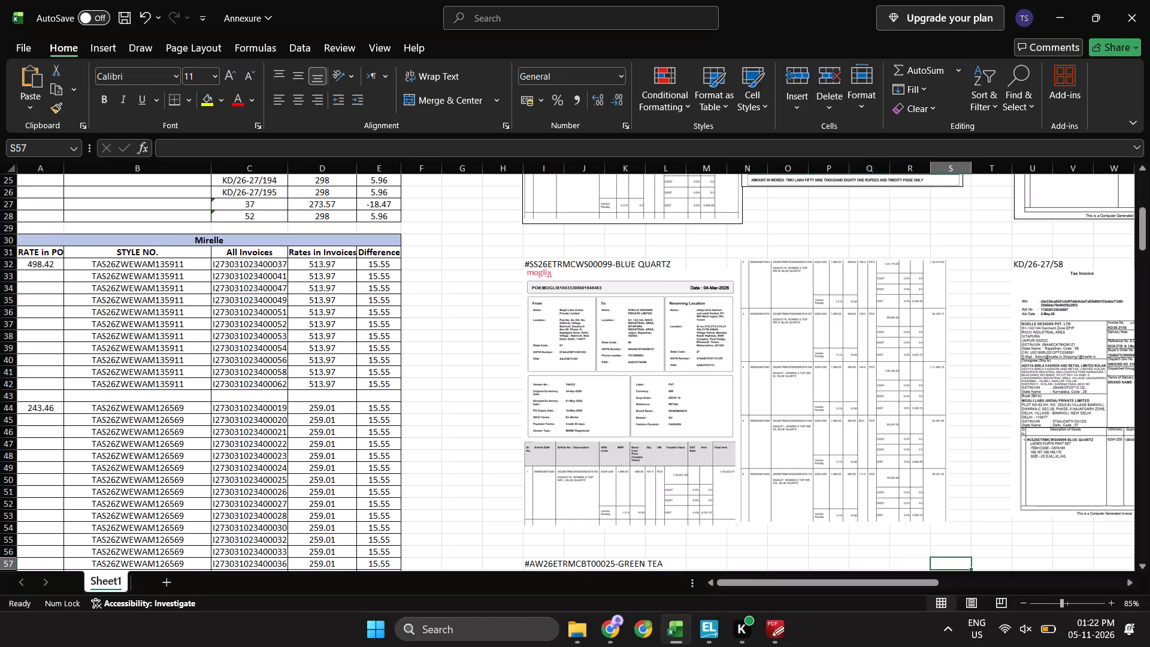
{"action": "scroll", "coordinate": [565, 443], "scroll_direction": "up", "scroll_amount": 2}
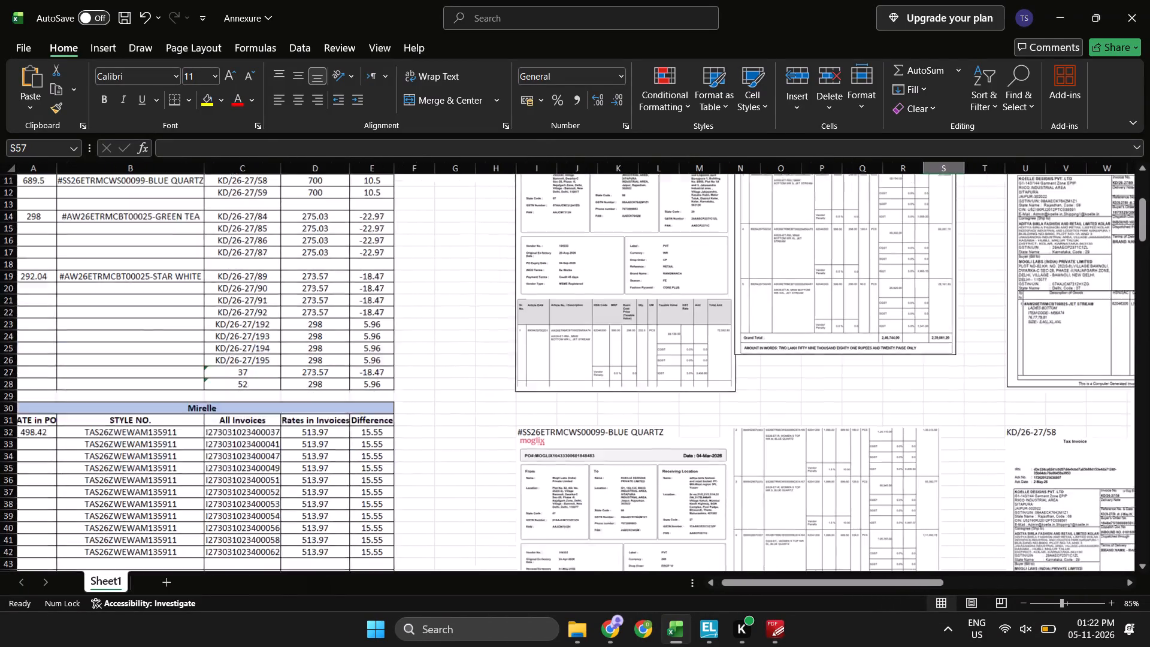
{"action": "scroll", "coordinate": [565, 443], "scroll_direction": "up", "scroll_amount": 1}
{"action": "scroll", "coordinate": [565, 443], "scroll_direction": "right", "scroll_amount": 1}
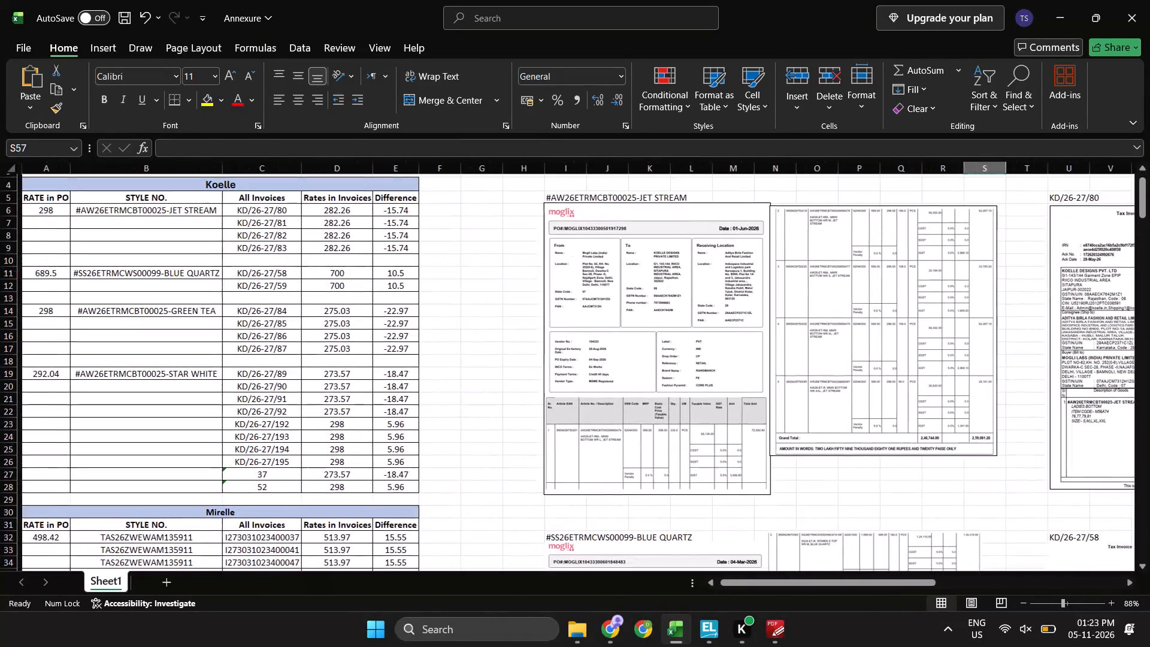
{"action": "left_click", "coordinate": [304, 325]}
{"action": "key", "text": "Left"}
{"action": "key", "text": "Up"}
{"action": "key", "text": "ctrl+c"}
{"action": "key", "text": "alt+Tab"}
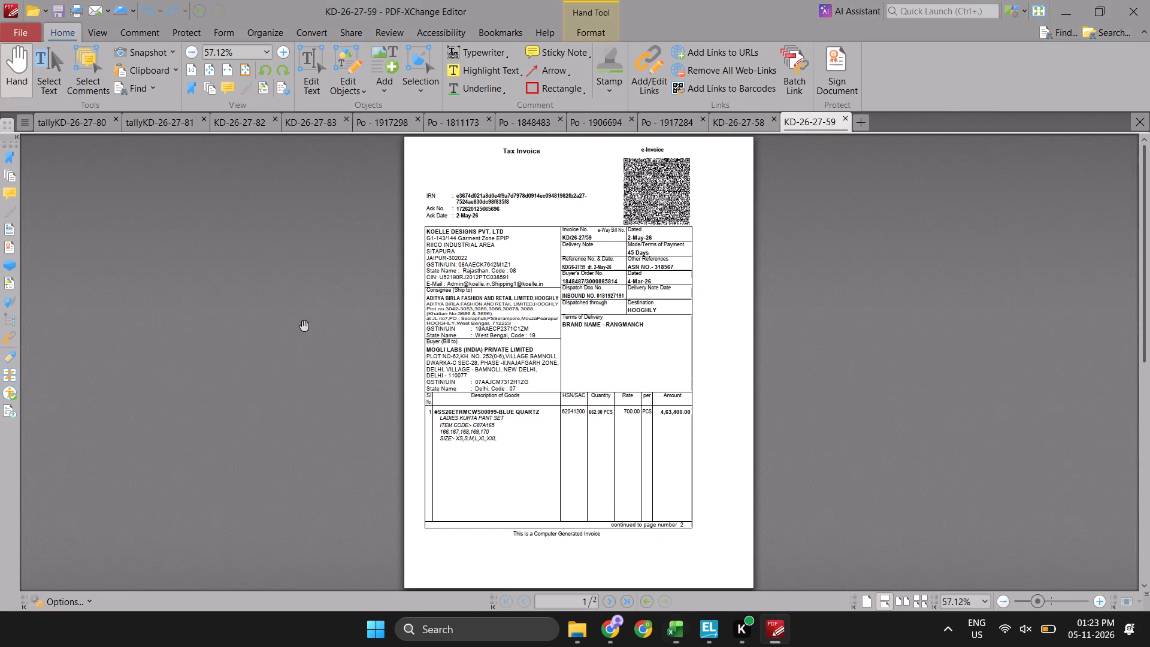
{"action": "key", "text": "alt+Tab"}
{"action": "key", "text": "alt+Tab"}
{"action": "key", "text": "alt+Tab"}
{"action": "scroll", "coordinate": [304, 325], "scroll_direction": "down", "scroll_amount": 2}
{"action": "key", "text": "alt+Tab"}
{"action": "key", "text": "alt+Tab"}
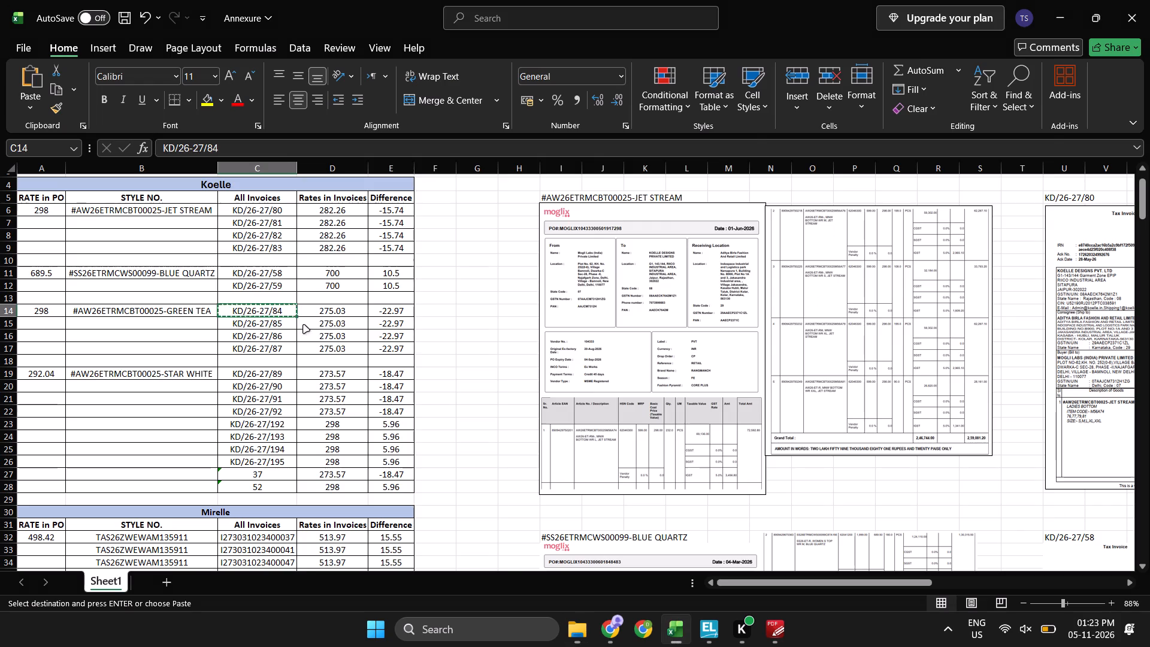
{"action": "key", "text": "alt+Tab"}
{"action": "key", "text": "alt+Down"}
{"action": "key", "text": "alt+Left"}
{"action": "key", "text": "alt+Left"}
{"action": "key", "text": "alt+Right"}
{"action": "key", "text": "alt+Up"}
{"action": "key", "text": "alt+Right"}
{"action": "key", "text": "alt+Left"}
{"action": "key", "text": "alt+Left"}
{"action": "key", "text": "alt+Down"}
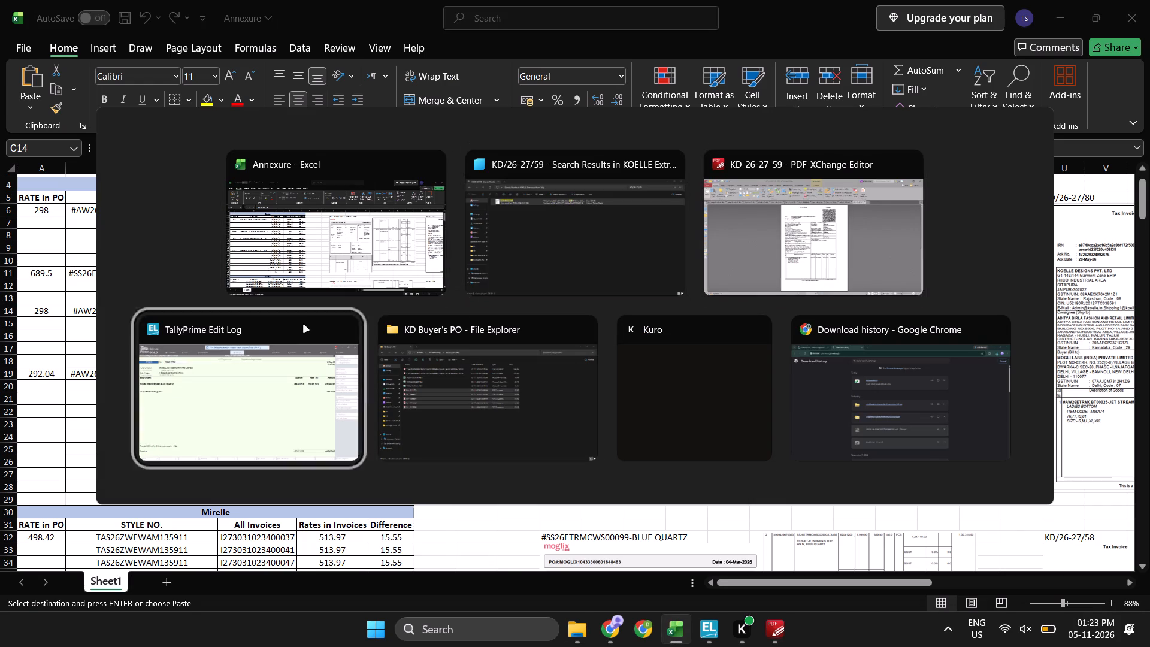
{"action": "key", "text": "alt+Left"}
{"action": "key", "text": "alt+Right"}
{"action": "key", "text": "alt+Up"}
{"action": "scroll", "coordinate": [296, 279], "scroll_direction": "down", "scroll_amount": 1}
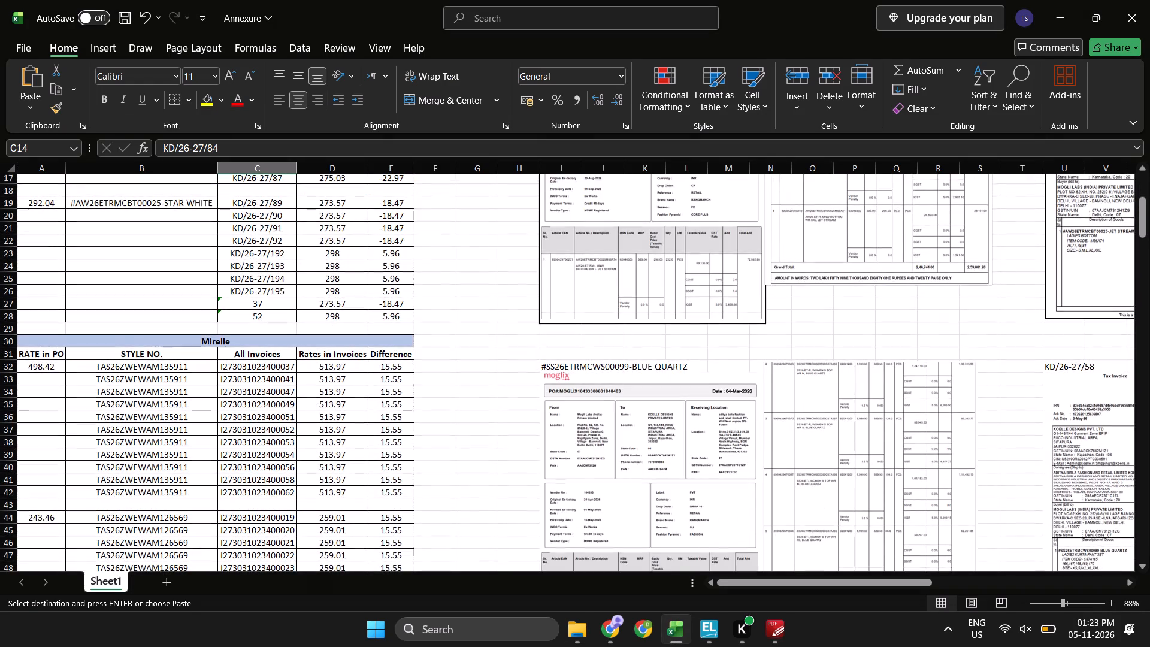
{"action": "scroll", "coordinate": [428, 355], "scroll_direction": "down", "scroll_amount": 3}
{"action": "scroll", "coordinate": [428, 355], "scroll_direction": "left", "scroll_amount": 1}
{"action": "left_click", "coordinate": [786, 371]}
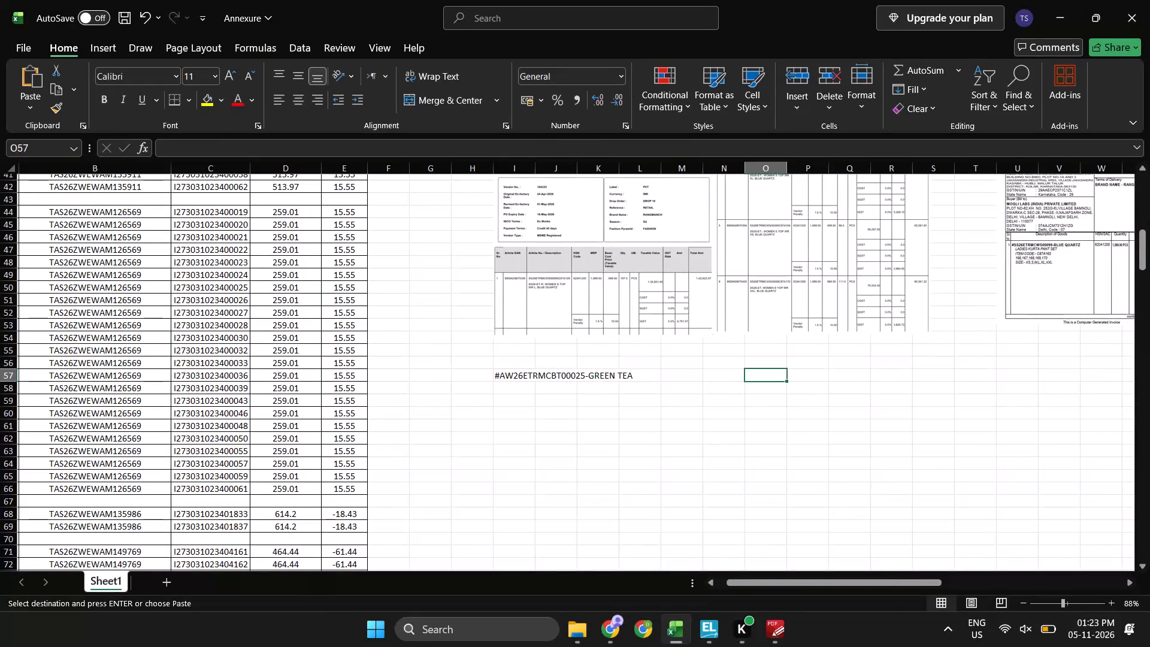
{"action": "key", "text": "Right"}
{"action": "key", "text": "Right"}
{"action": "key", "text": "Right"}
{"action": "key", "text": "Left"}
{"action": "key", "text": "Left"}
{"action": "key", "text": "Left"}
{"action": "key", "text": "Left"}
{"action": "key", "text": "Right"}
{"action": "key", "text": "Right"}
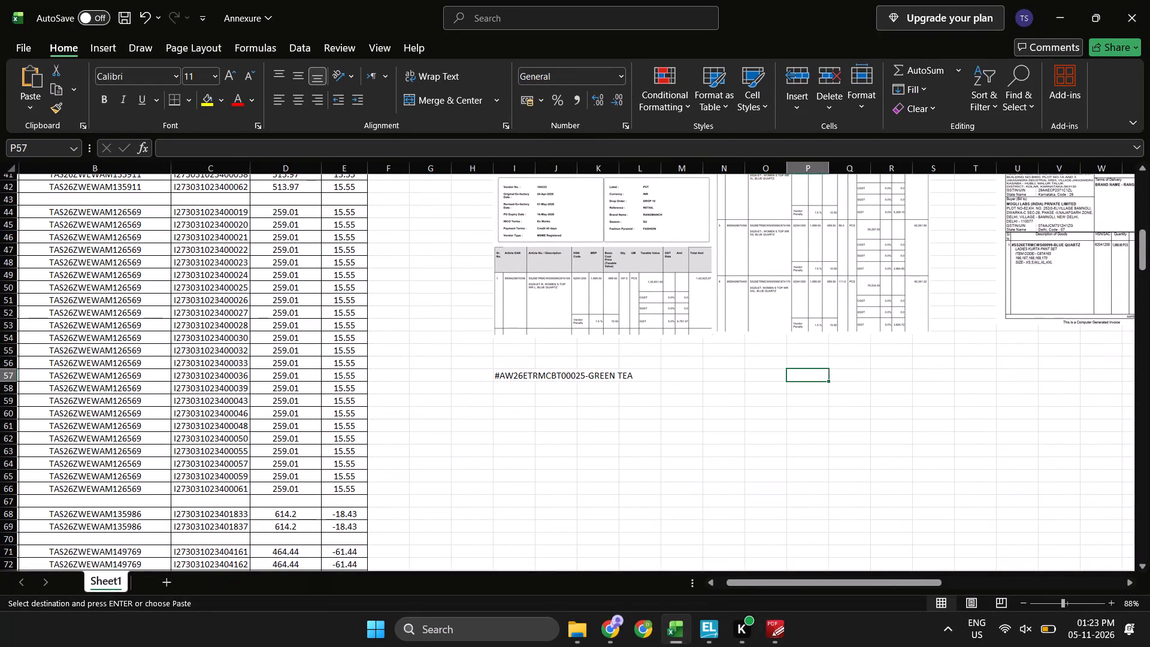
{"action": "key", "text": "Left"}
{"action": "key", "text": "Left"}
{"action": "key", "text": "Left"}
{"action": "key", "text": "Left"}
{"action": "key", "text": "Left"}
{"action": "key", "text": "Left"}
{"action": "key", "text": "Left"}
Copy the GREEN TEA label cell, switch to the KD Buyer's PO folder, and open the purchase order PDFs Po - 1811173 through Po - 1917298.
{"action": "key", "text": "ctrl+c"}
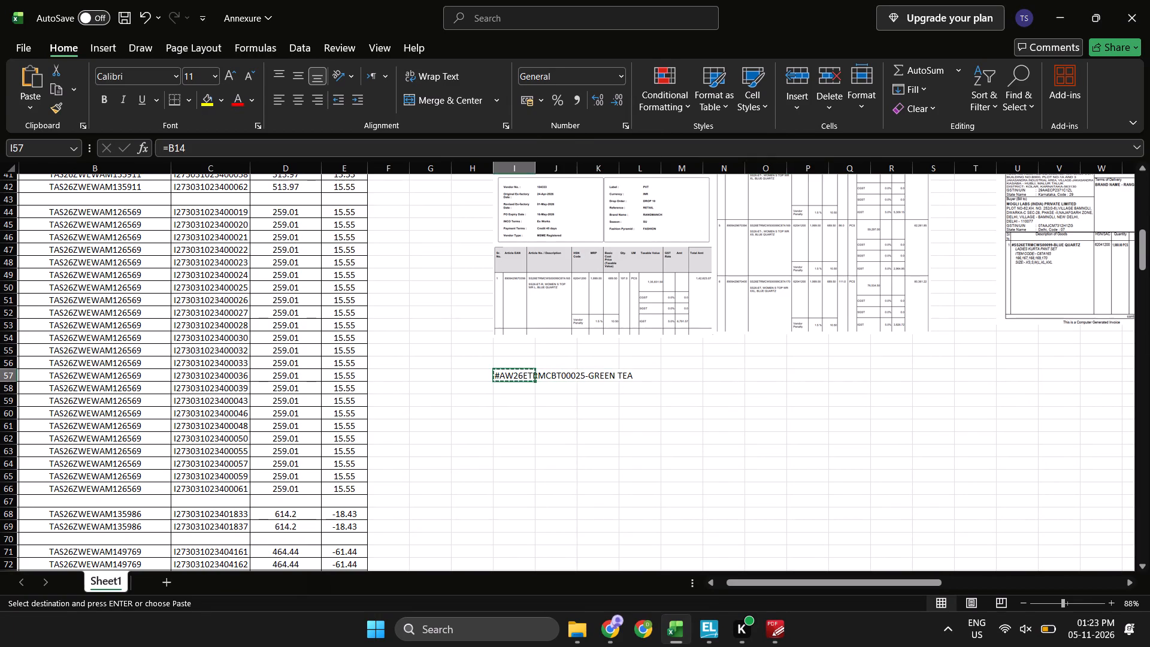
{"action": "key", "text": "alt+Tab"}
{"action": "key", "text": "alt+Tab"}
{"action": "key", "text": "alt+Tab"}
{"action": "key", "text": "alt+Down"}
{"action": "key", "text": "alt+Left"}
{"action": "key", "text": "Up"}
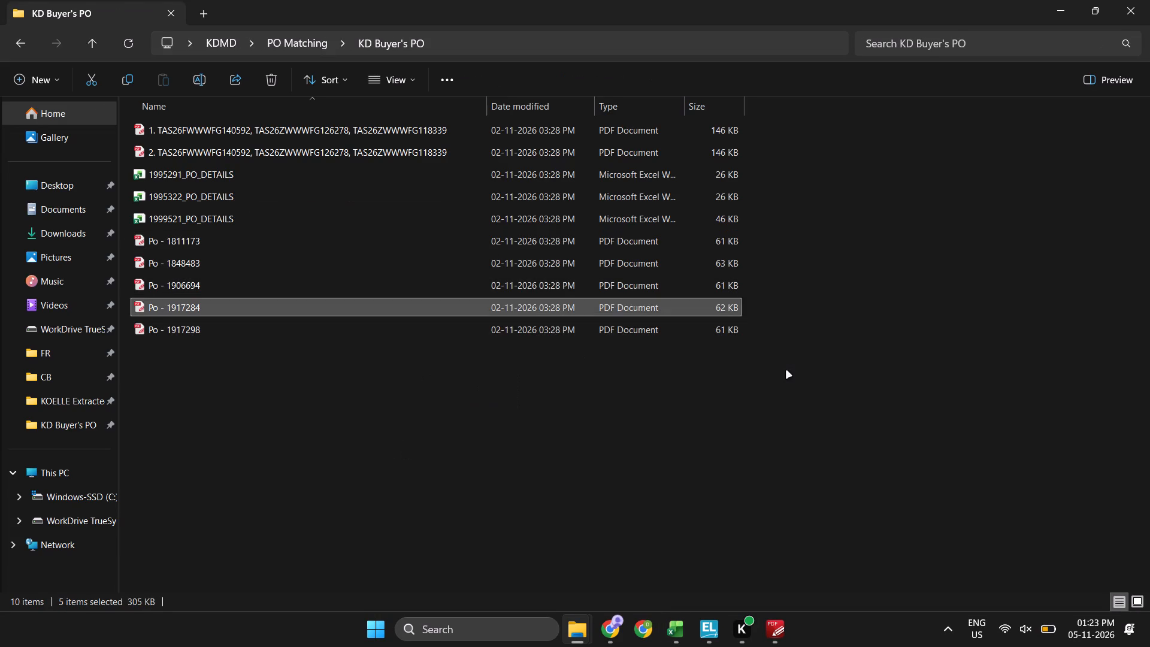
{"action": "key", "text": "Down"}
{"action": "key", "text": "Up"}
{"action": "key", "text": "Up"}
{"action": "key", "text": "Up"}
{"action": "key", "text": "Up"}
{"action": "key", "text": "Up"}
{"action": "key", "text": "shift+Down"}
{"action": "key", "text": "ctrl+shift+Down"}
{"action": "key", "text": "Down"}
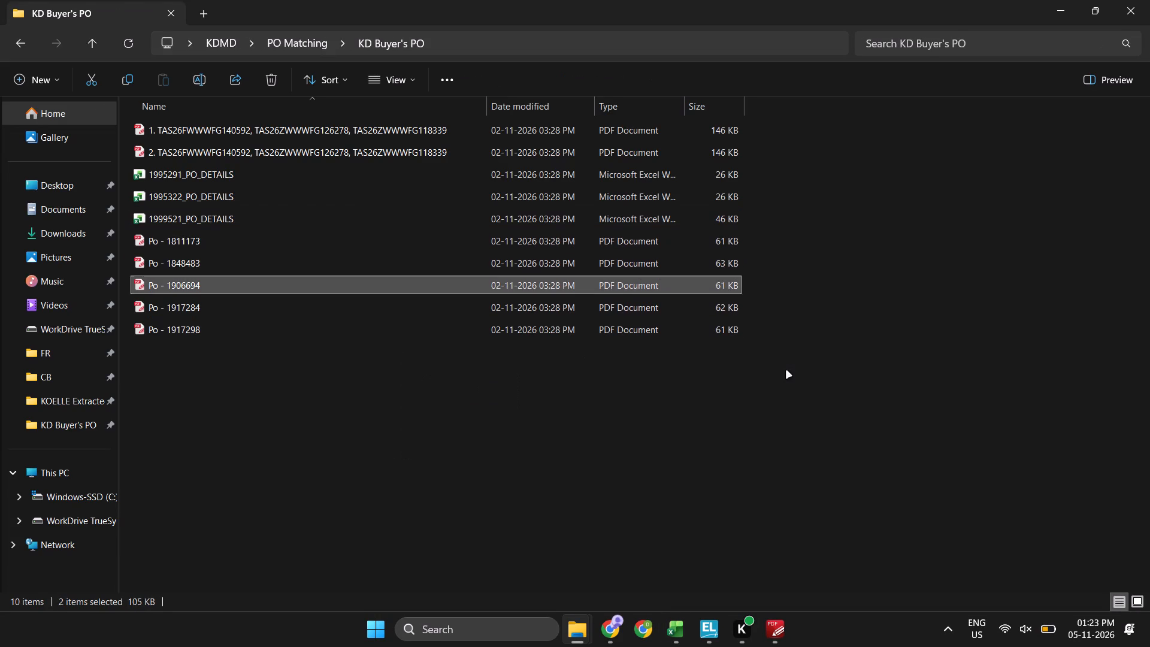
{"action": "key", "text": "Up"}
{"action": "key", "text": "Up"}
{"action": "key", "text": "ctrl+shift+Down"}
{"action": "key", "text": "ctrl+shift+Down"}
{"action": "key", "text": "ctrl+shift+Down"}
{"action": "key", "text": "ctrl+shift+Down"}
{"action": "key", "text": "Return"}
{"action": "key", "text": "Return"}
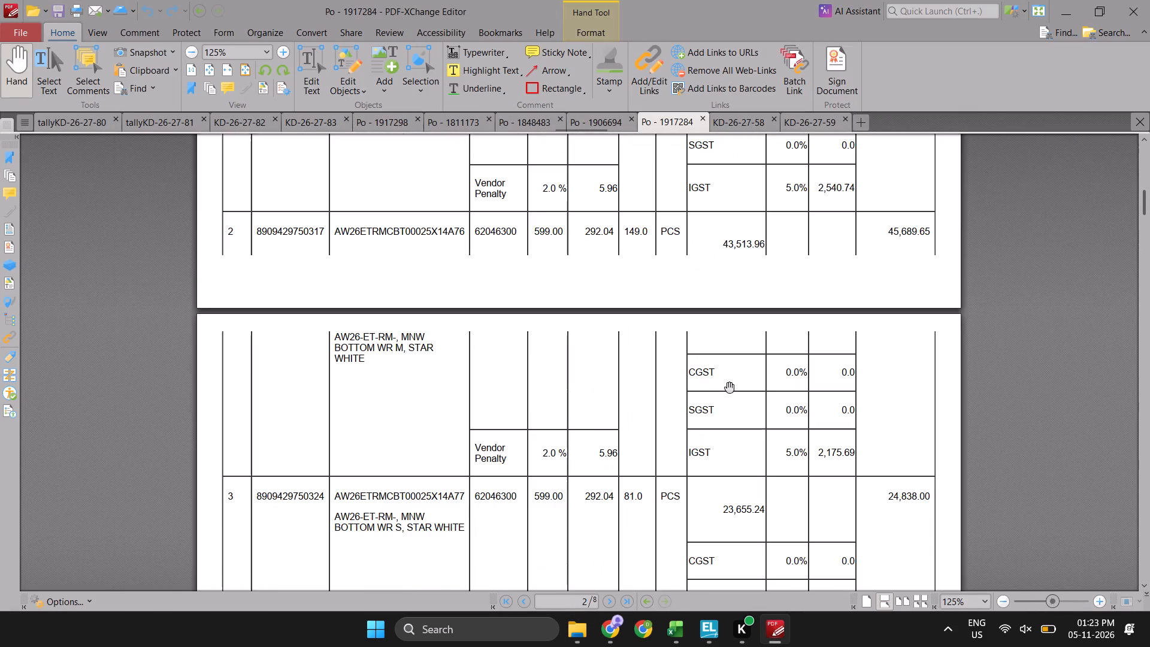
Close the Po - 1917284 and Po - 1848483 purchase order PDFs, leaving the GREEN TEA order Po - 1906694 in view.
{"action": "scroll", "coordinate": [630, 400], "scroll_direction": "up", "scroll_amount": 2}
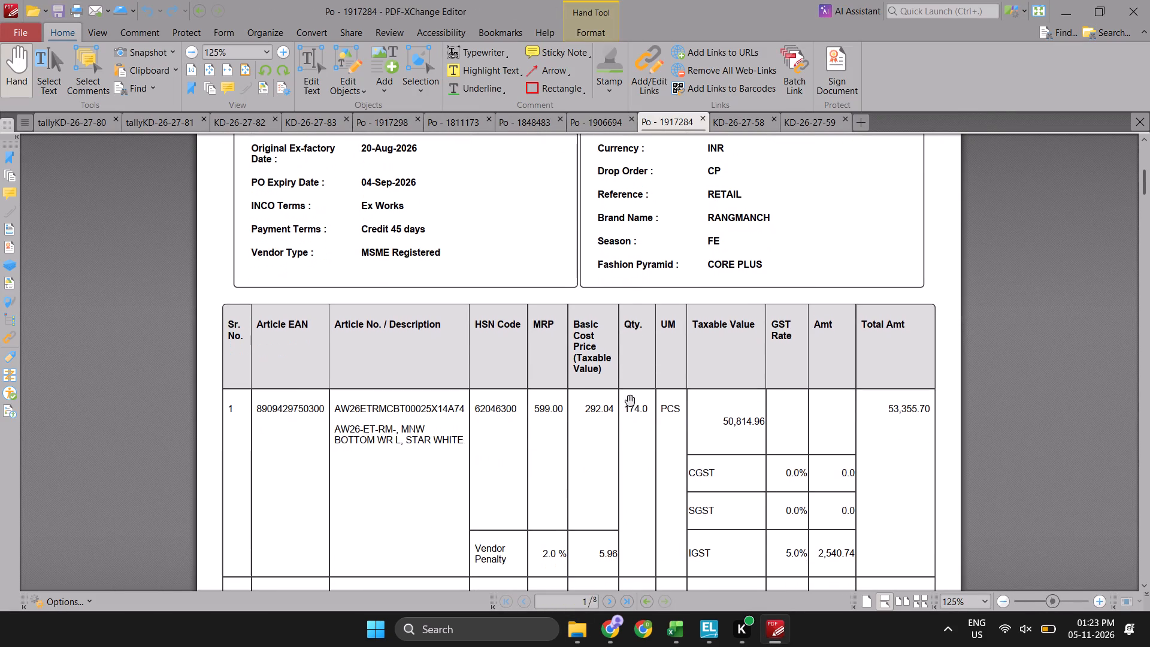
{"action": "key", "text": "ctrl+w"}
{"action": "key", "text": "ctrl+w"}
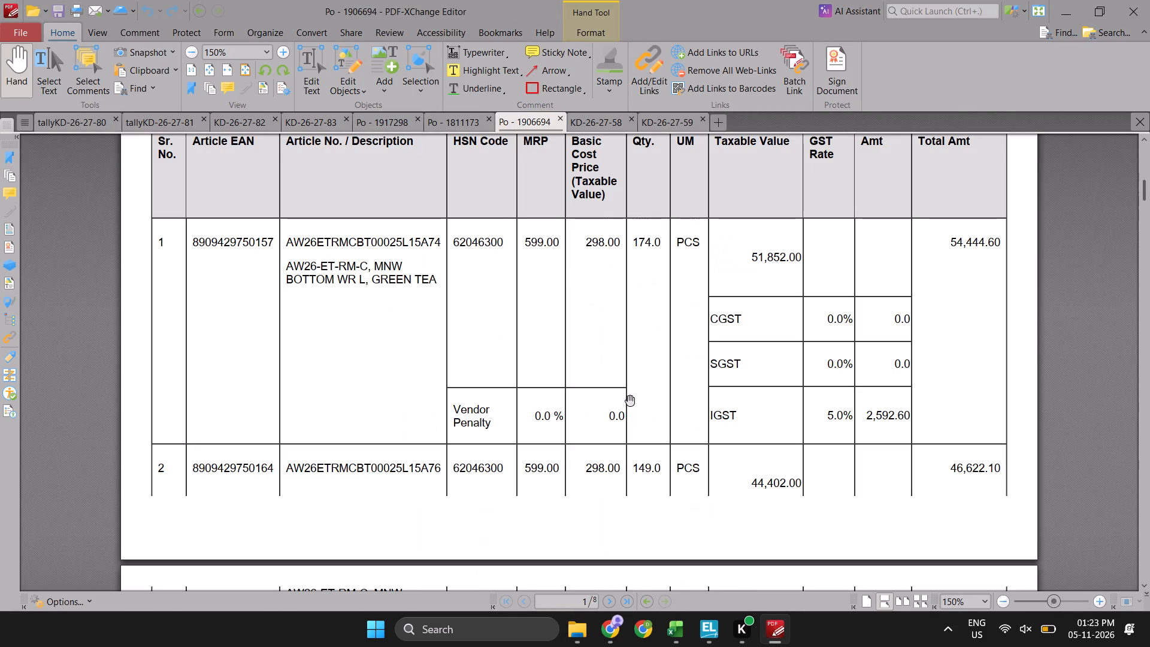
Capture a screenshot of the whole first page of Po - 1906694 at 50% zoom, and switch to the Annexure workbook.
{"action": "scroll", "coordinate": [630, 400], "scroll_direction": "down", "scroll_amount": 4, "text": "ctrl"}
{"action": "scroll", "coordinate": [630, 400], "scroll_direction": "up", "scroll_amount": 1}
{"action": "scroll", "coordinate": [630, 400], "scroll_direction": "down", "scroll_amount": 2, "text": "ctrl"}
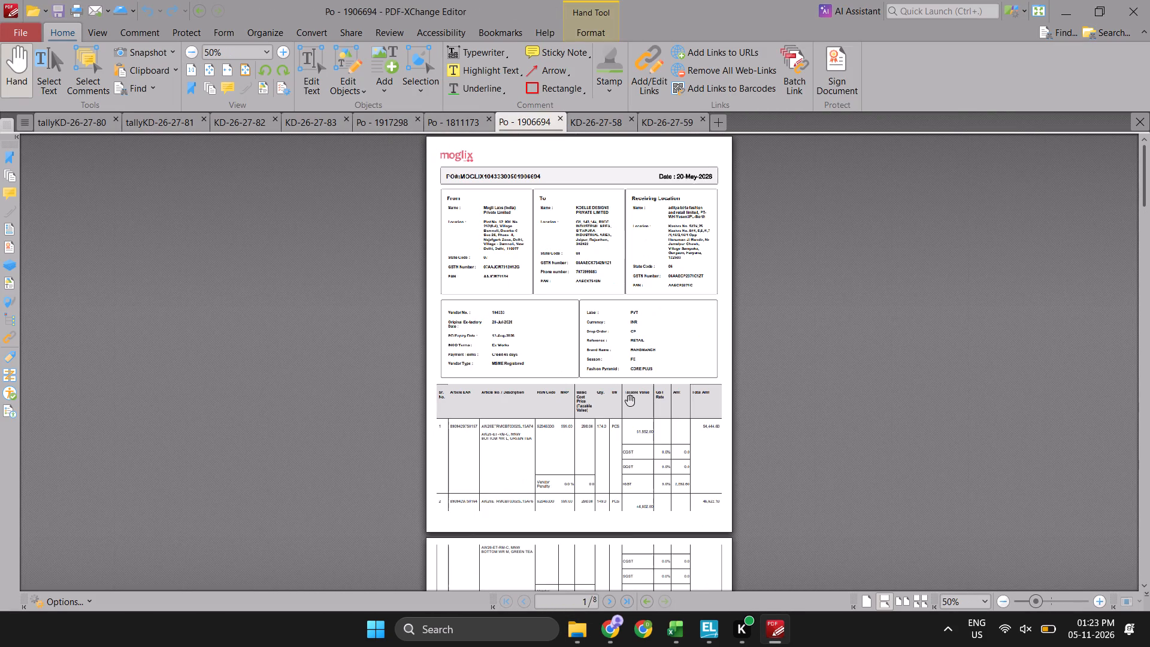
{"action": "key", "text": "Print"}
{"action": "left_click_drag", "start_coordinate": [432, 151], "coordinate": [564, 342]}
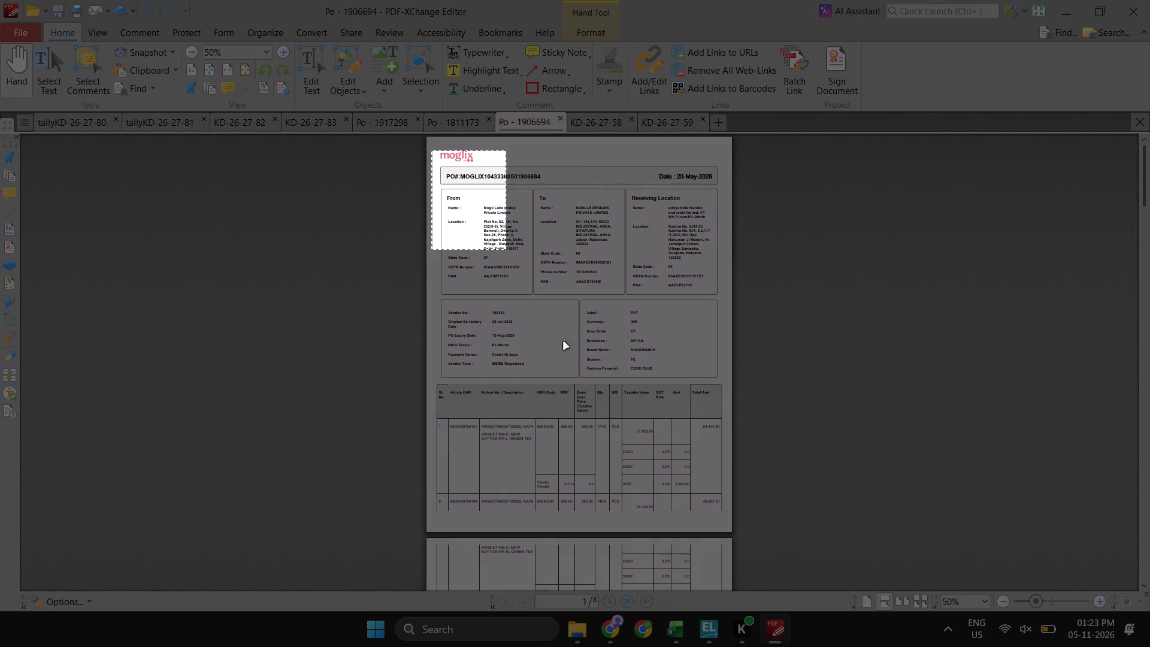
{"action": "left_click_drag", "start_coordinate": [564, 342], "coordinate": [727, 515]}
{"action": "key", "text": "alt+Tab"}
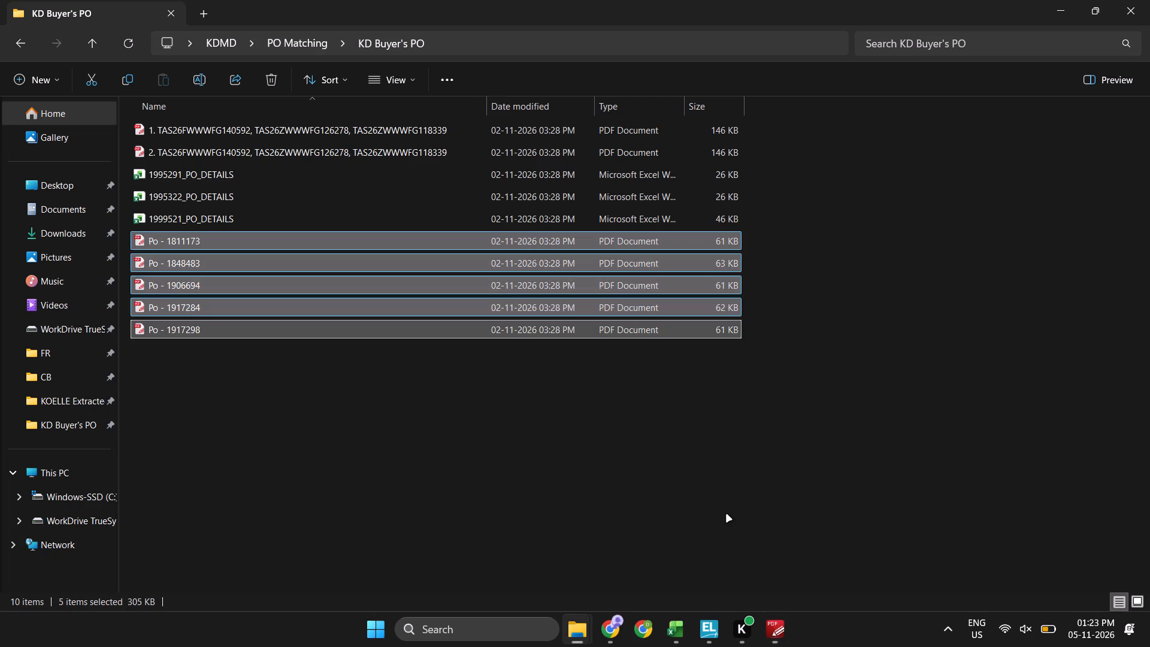
{"action": "key", "text": "alt+Tab"}
{"action": "key", "text": "alt+Tab"}
{"action": "key", "text": "alt+Down"}
{"action": "key", "text": "alt+Left"}
{"action": "key", "text": "alt+Left"}
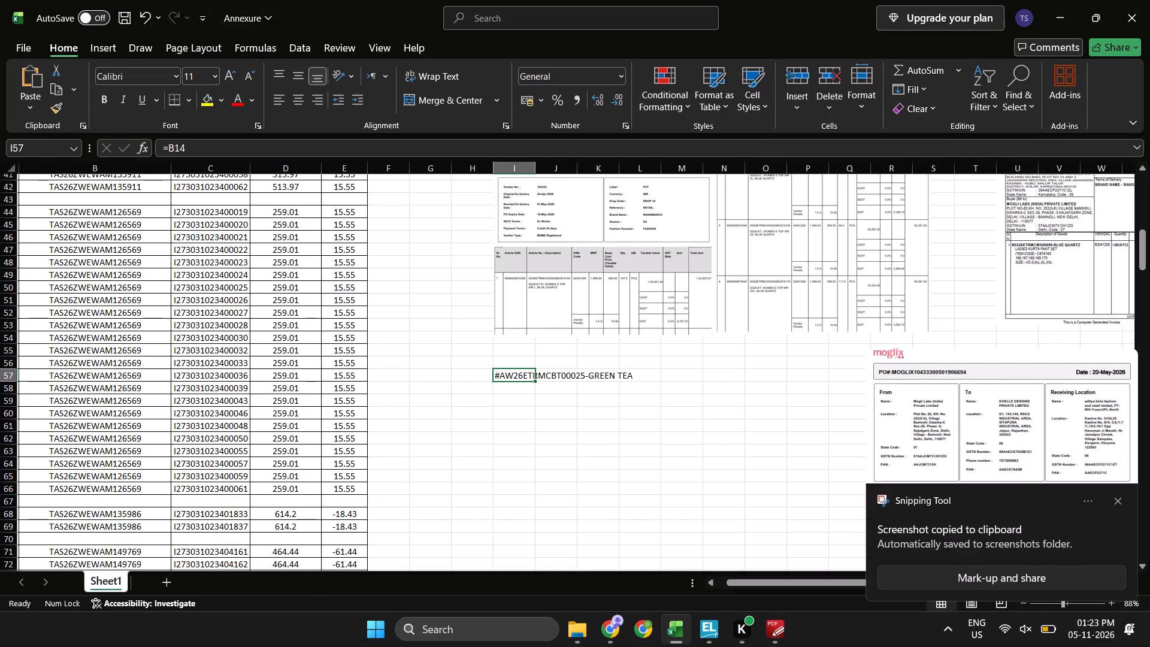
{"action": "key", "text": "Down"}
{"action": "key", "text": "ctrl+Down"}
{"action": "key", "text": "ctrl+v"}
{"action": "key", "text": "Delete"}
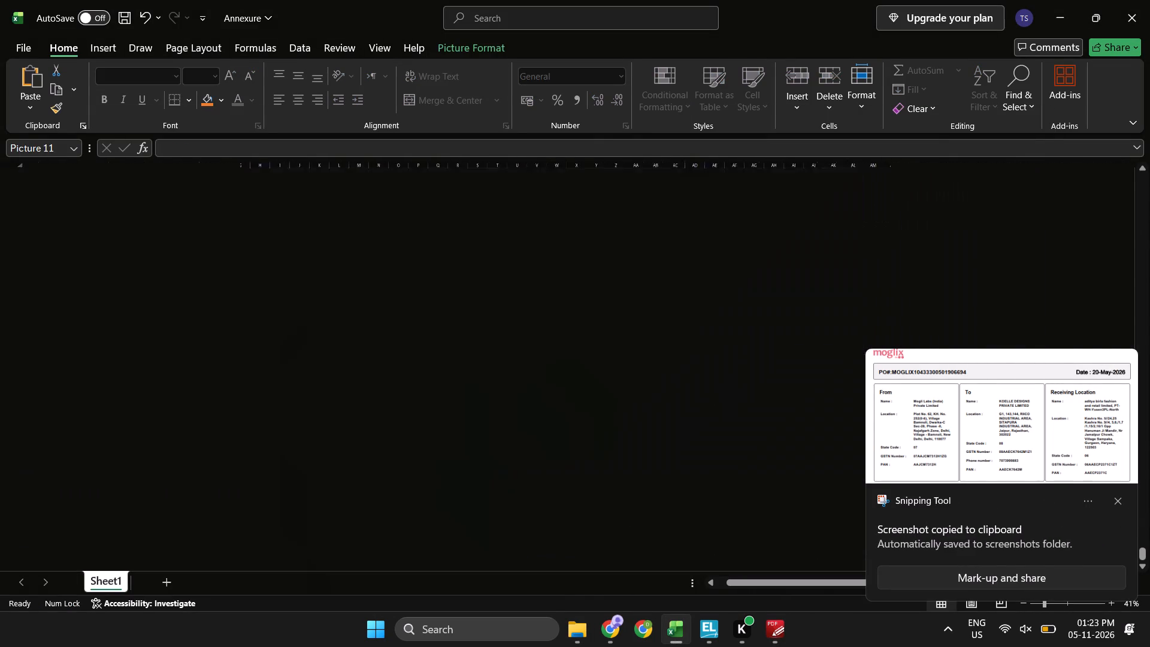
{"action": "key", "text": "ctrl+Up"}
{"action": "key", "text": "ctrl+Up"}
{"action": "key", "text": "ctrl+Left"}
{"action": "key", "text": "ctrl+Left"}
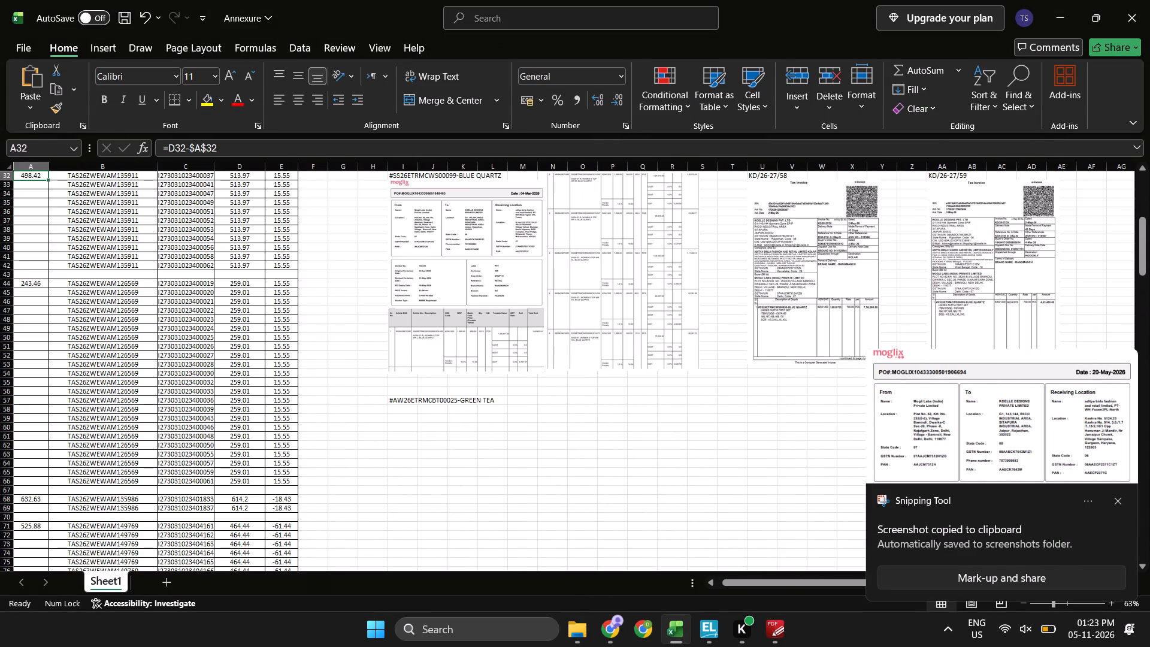
Paste the purchase order screenshot in cell I58 below the GREEN TEA label and shrink it to about the BLUE QUARTZ image's width.
{"action": "double_click", "coordinate": [385, 427]}
{"action": "key", "text": "Escape"}
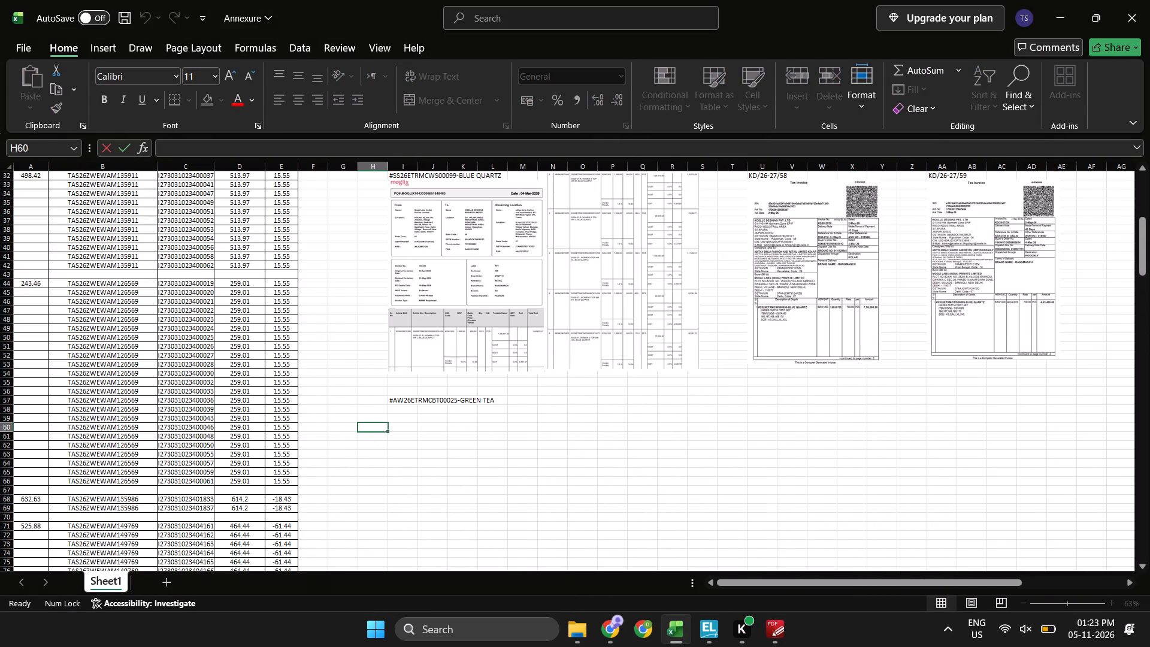
{"action": "key", "text": "Right"}
{"action": "key", "text": "Up"}
{"action": "key", "text": "Up"}
{"action": "key", "text": "ctrl+v"}
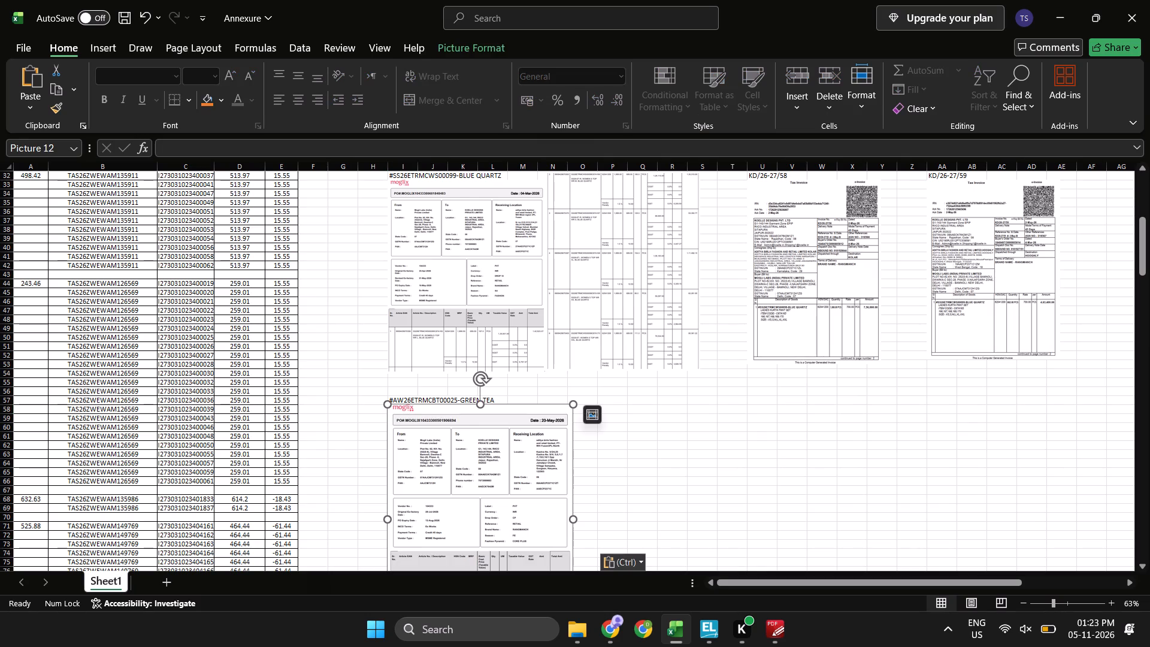
{"action": "scroll", "coordinate": [604, 578], "scroll_direction": "down", "scroll_amount": 2}
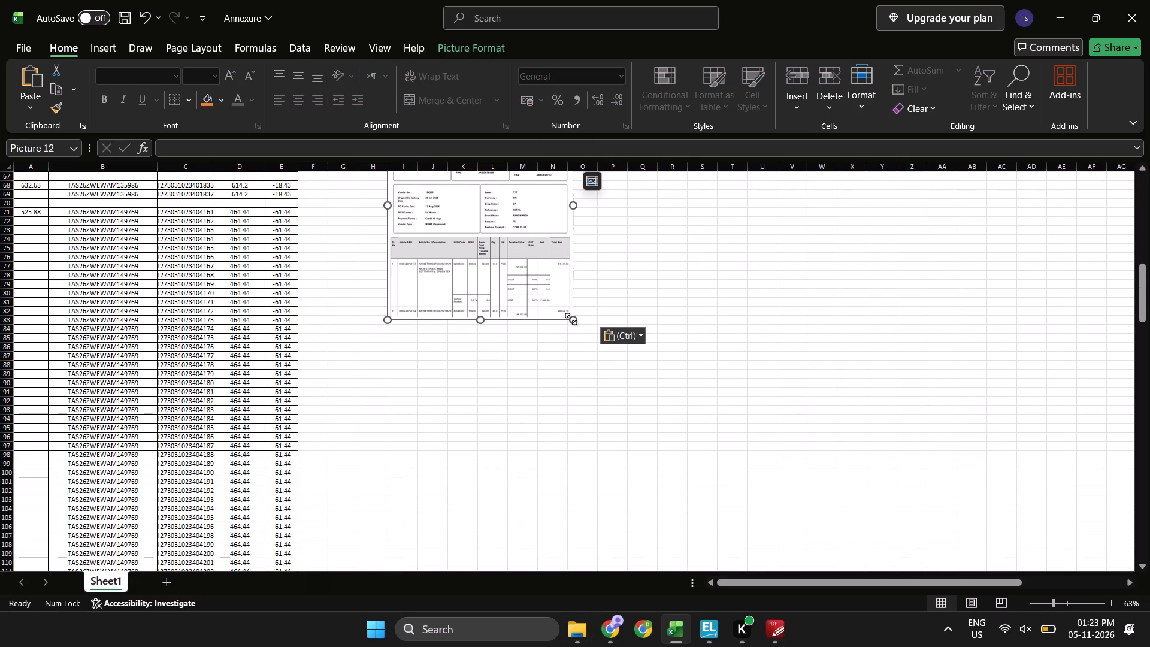
{"action": "left_click_drag", "start_coordinate": [571, 319], "coordinate": [524, 277]}
{"action": "scroll", "coordinate": [587, 416], "scroll_direction": "up", "scroll_amount": 1}
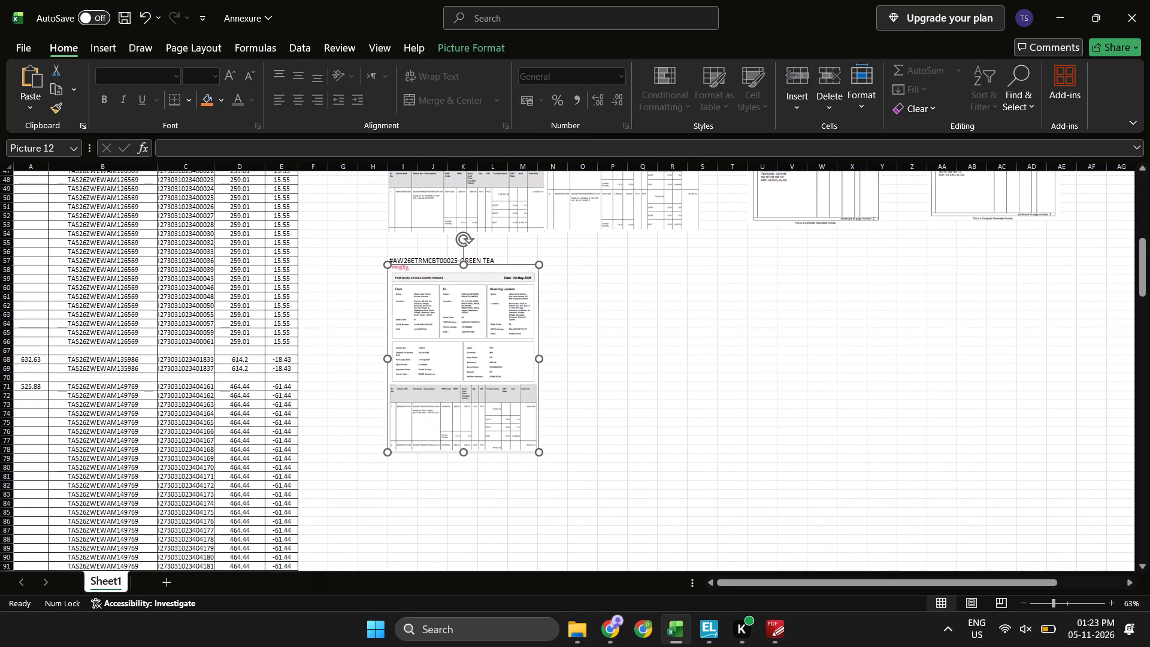
{"action": "key", "text": "Escape"}
Switch back to Po - 1906694 and capture its second-page item table down to the Grand Total and amount in words.
{"action": "left_click", "coordinate": [597, 312]}
{"action": "key", "text": "Up"}
{"action": "key", "text": "Up"}
{"action": "key", "text": "Up"}
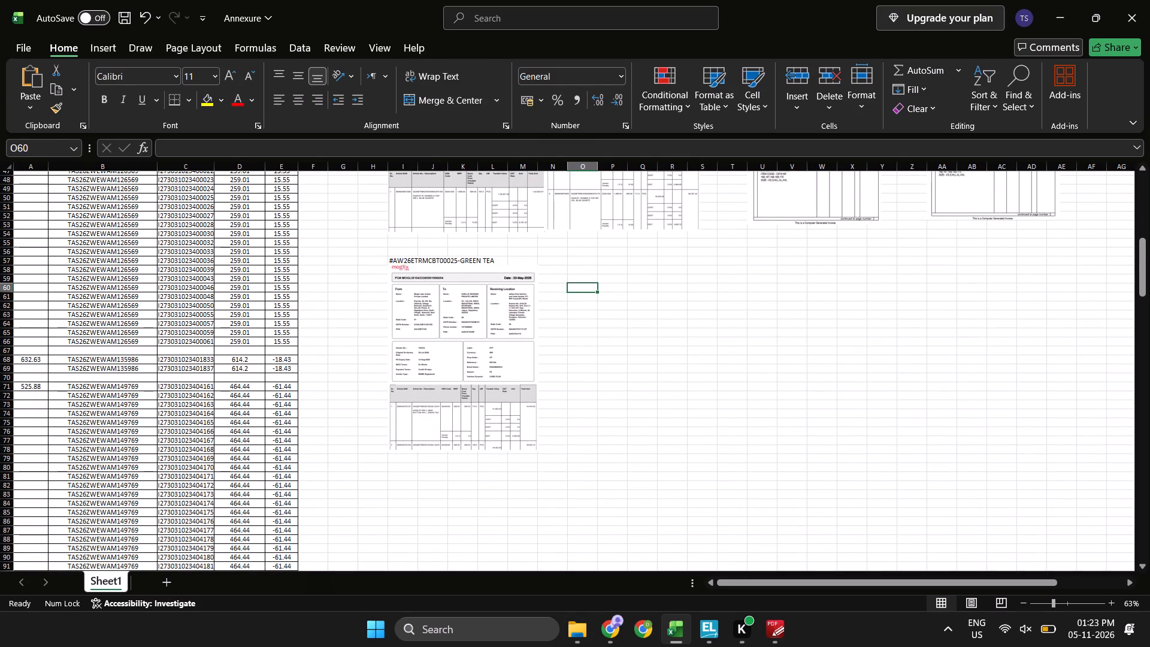
{"action": "key", "text": "alt+Tab"}
{"action": "key", "text": "alt+Tab"}
{"action": "key", "text": "alt+Tab"}
{"action": "key", "text": "alt+Tab"}
{"action": "scroll", "coordinate": [563, 313], "scroll_direction": "down", "scroll_amount": 1}
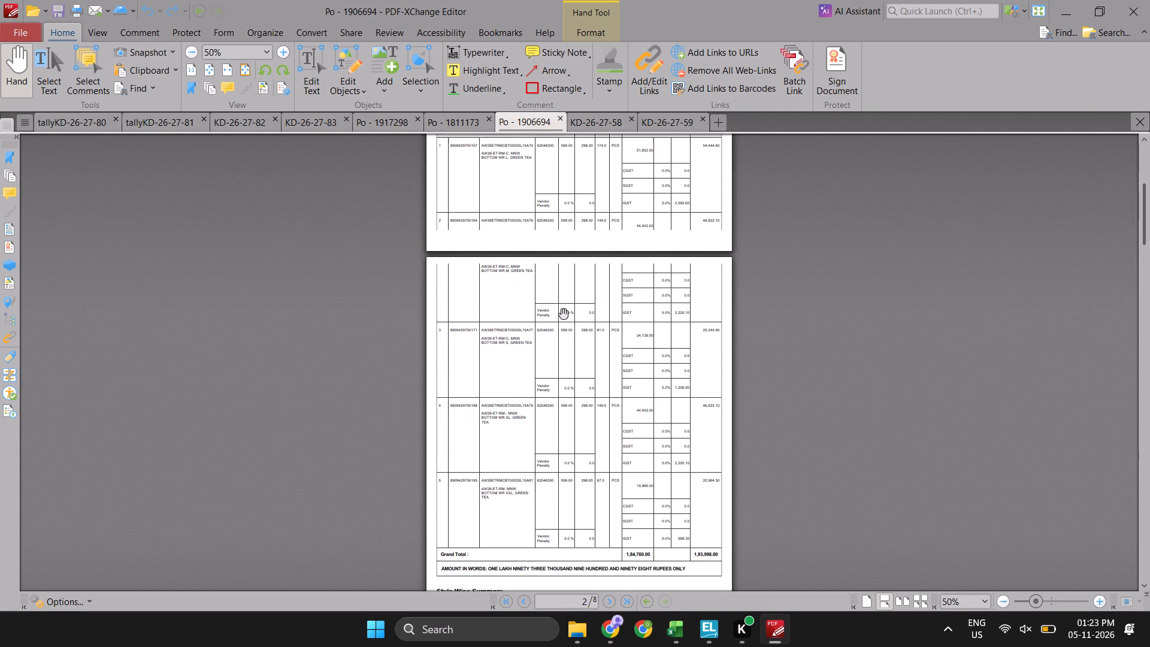
{"action": "scroll", "coordinate": [563, 313], "scroll_direction": "down", "scroll_amount": 1}
{"action": "scroll", "coordinate": [563, 313], "scroll_direction": "up", "scroll_amount": 1, "text": "ctrl"}
{"action": "key", "text": "Print"}
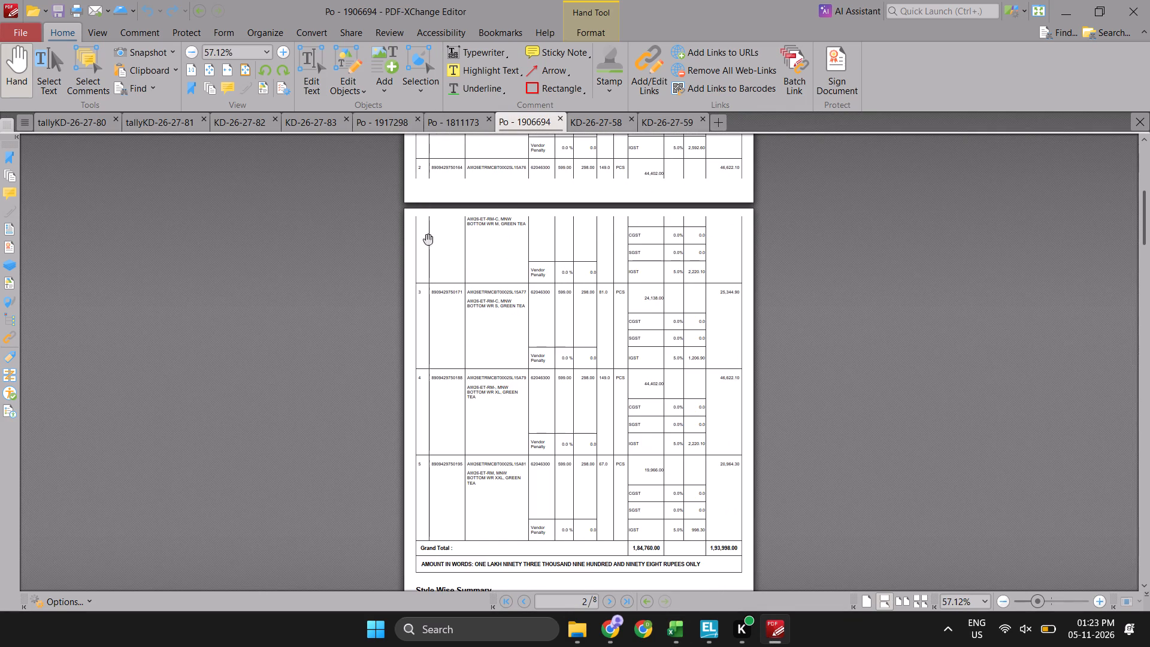
{"action": "left_click_drag", "start_coordinate": [407, 213], "coordinate": [747, 576]}
Paste the second-page screenshot at cell N59 in the Annexure and shrink it so its bottom edge lines up with the first-page image.
{"action": "key", "text": "alt+Tab"}
{"action": "key", "text": "Up"}
{"action": "key", "text": "Left"}
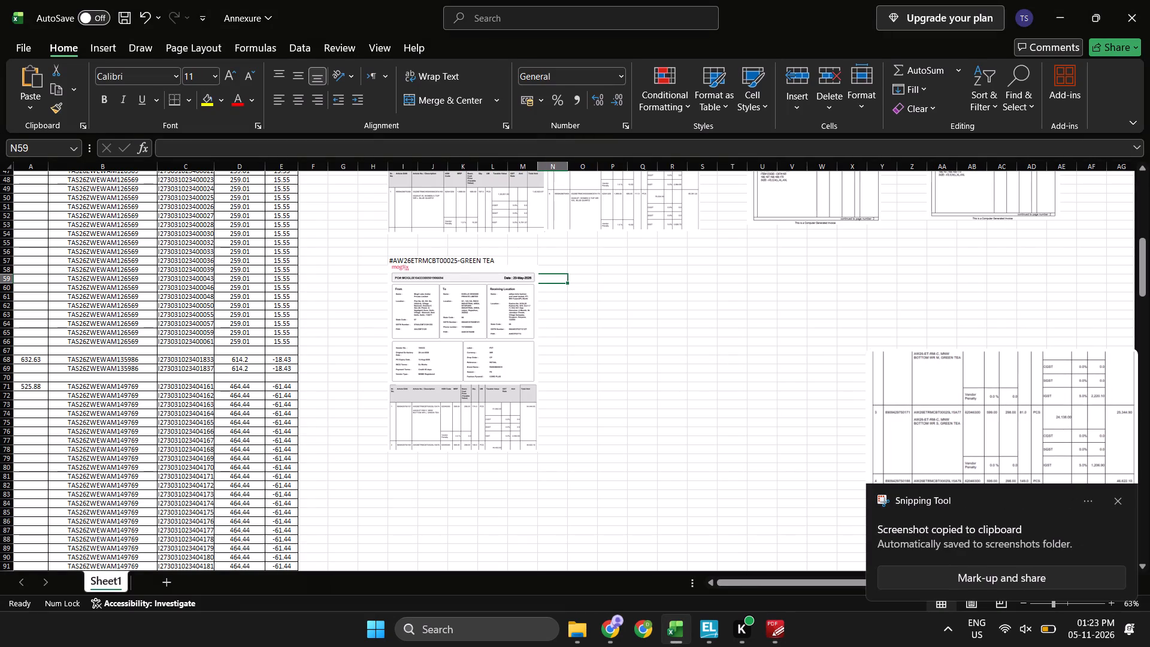
{"action": "key", "text": "ctrl+v"}
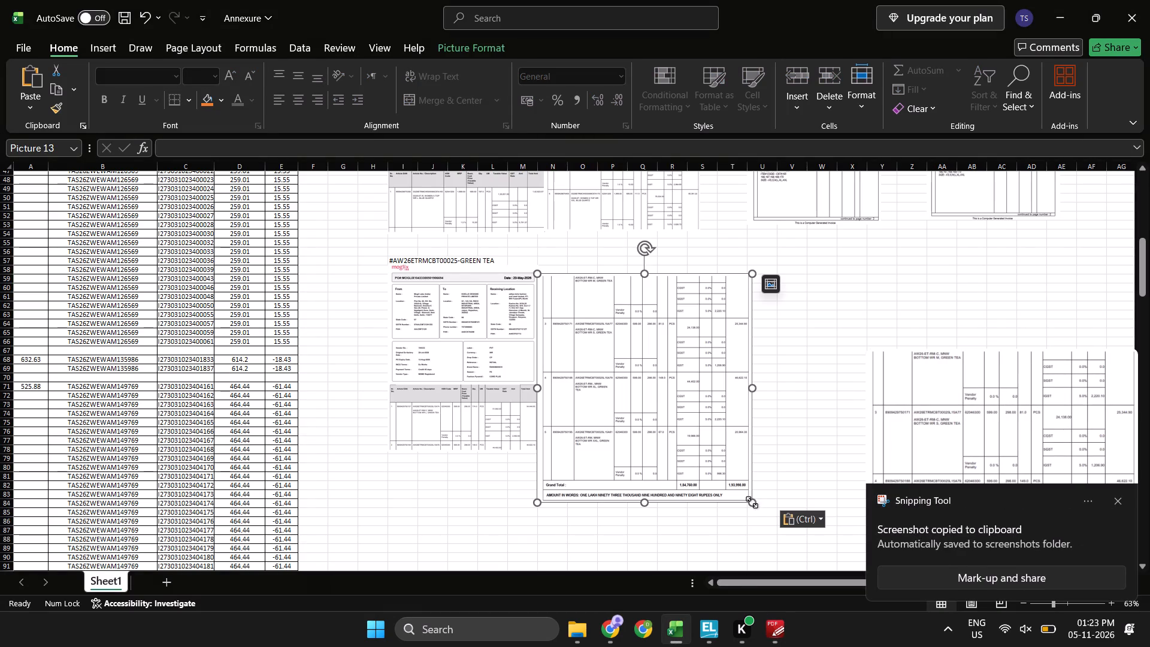
{"action": "left_click_drag", "start_coordinate": [752, 502], "coordinate": [704, 452]}
{"action": "left_click", "coordinate": [704, 452]}
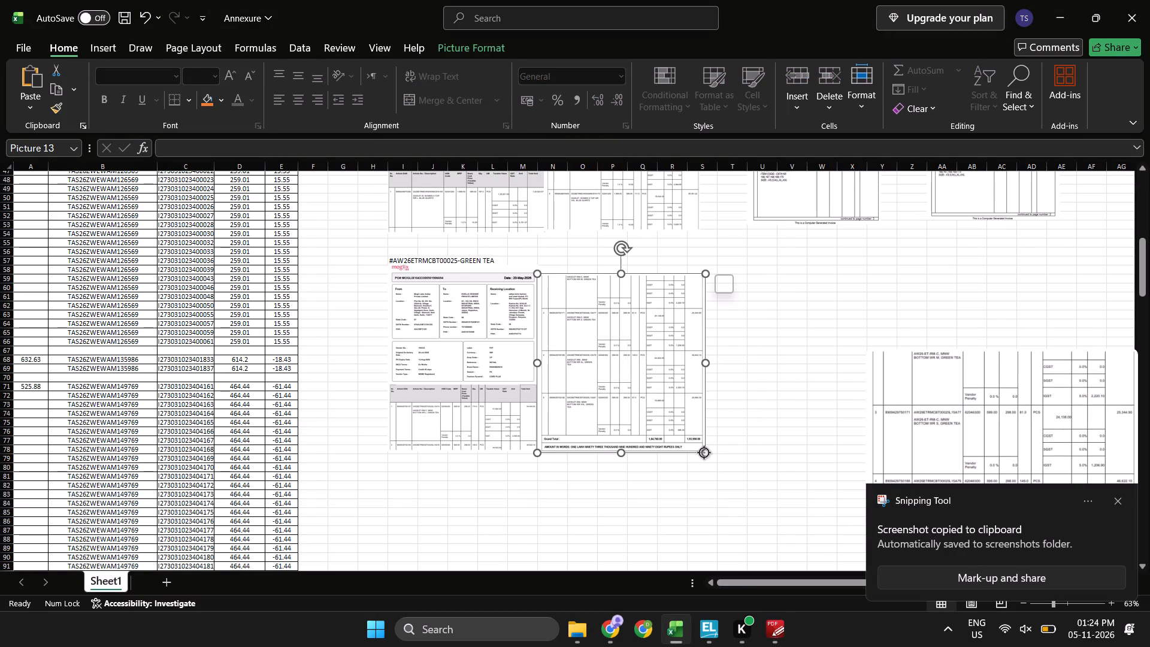
{"action": "left_click", "coordinate": [670, 509]}
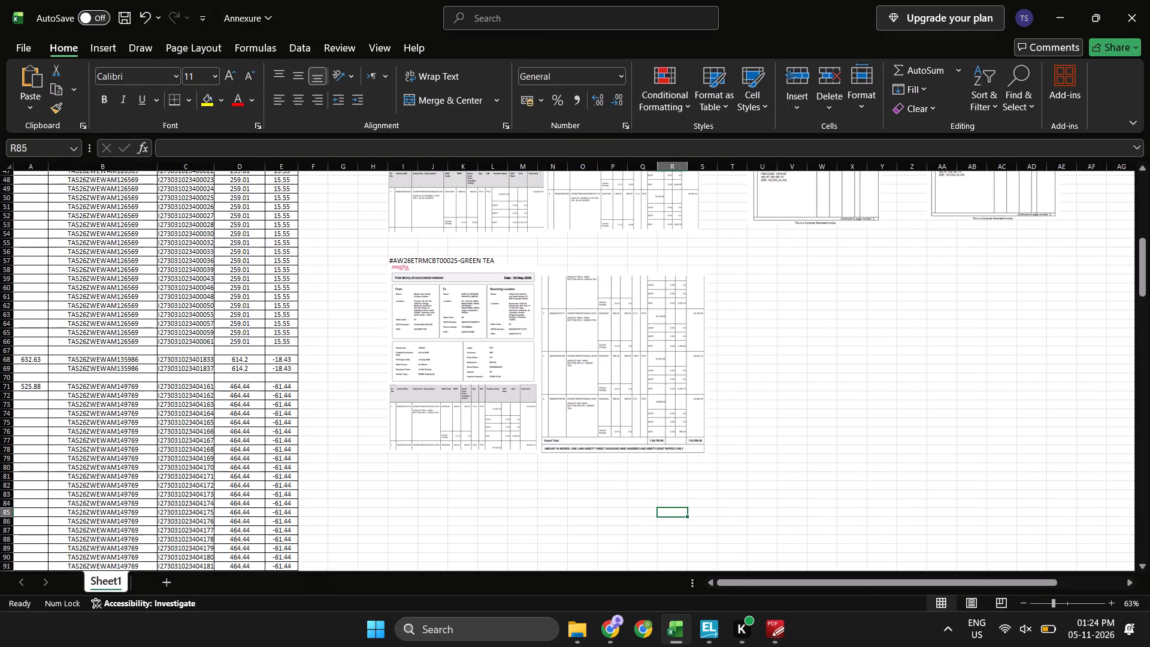
Add the KD/26-27/84 invoice label in cell U57, on the GREEN TEA label's row, linked to cell C14.
{"action": "left_click", "coordinate": [740, 262]}
{"action": "key", "text": "Right"}
{"action": "key", "text": "equal"}
{"action": "scroll", "coordinate": [740, 262], "scroll_direction": "up", "scroll_amount": 1}
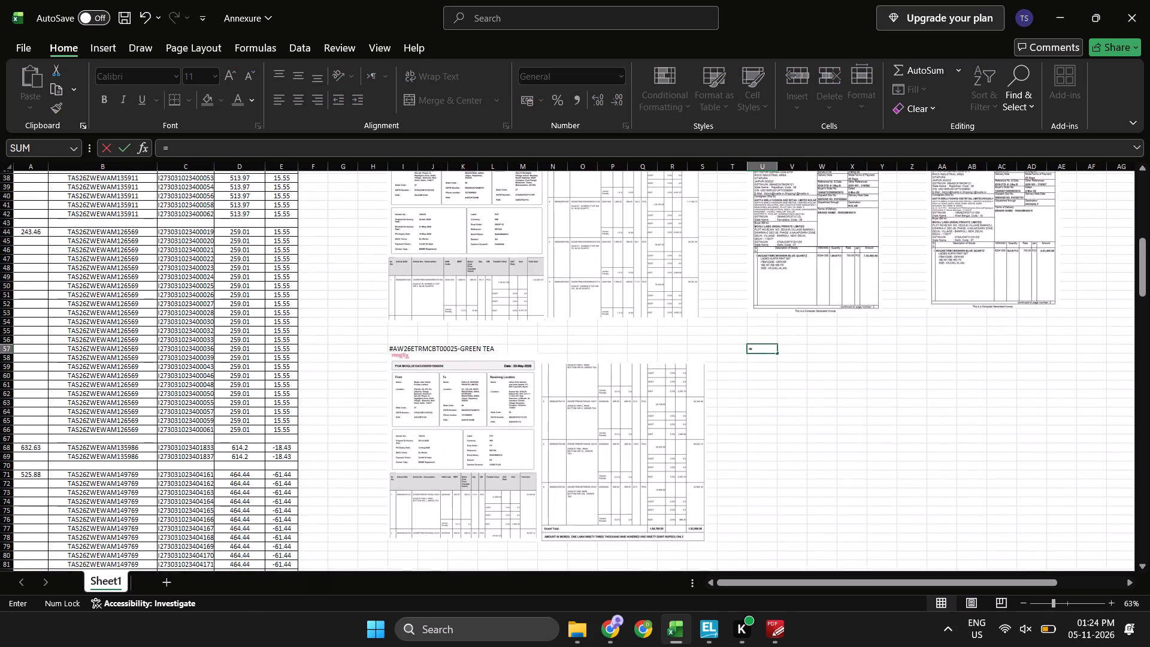
{"action": "scroll", "coordinate": [740, 262], "scroll_direction": "up", "scroll_amount": 1}
{"action": "scroll", "coordinate": [740, 262], "scroll_direction": "right", "scroll_amount": 1}
{"action": "scroll", "coordinate": [740, 262], "scroll_direction": "up", "scroll_amount": 2}
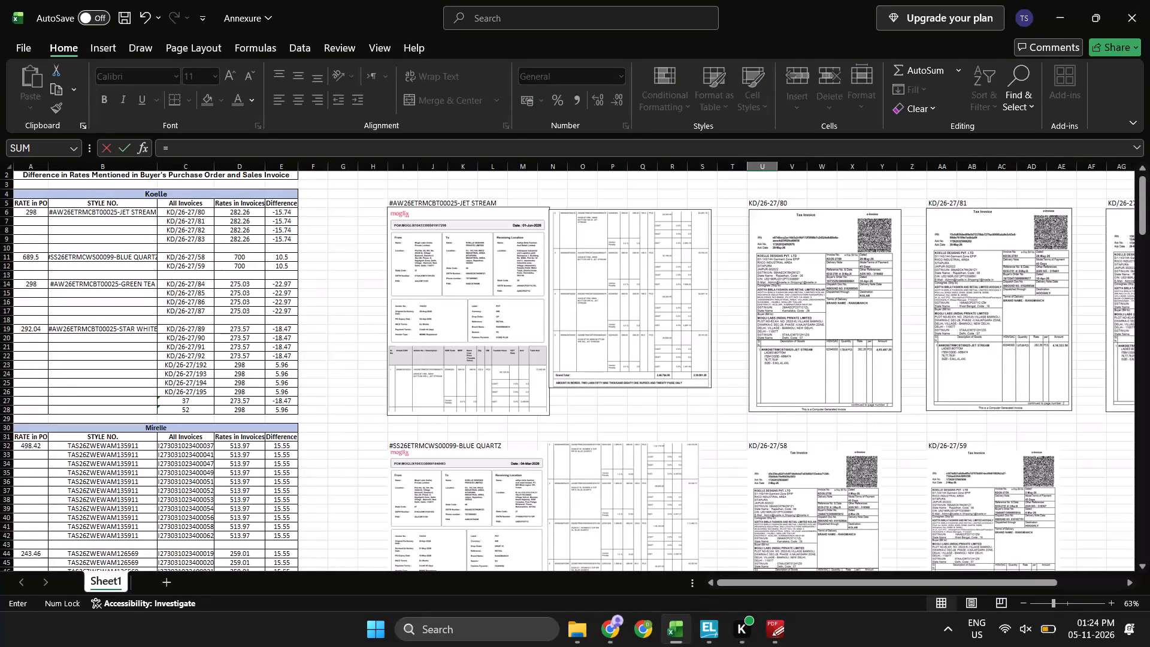
{"action": "left_click", "coordinate": [199, 282]}
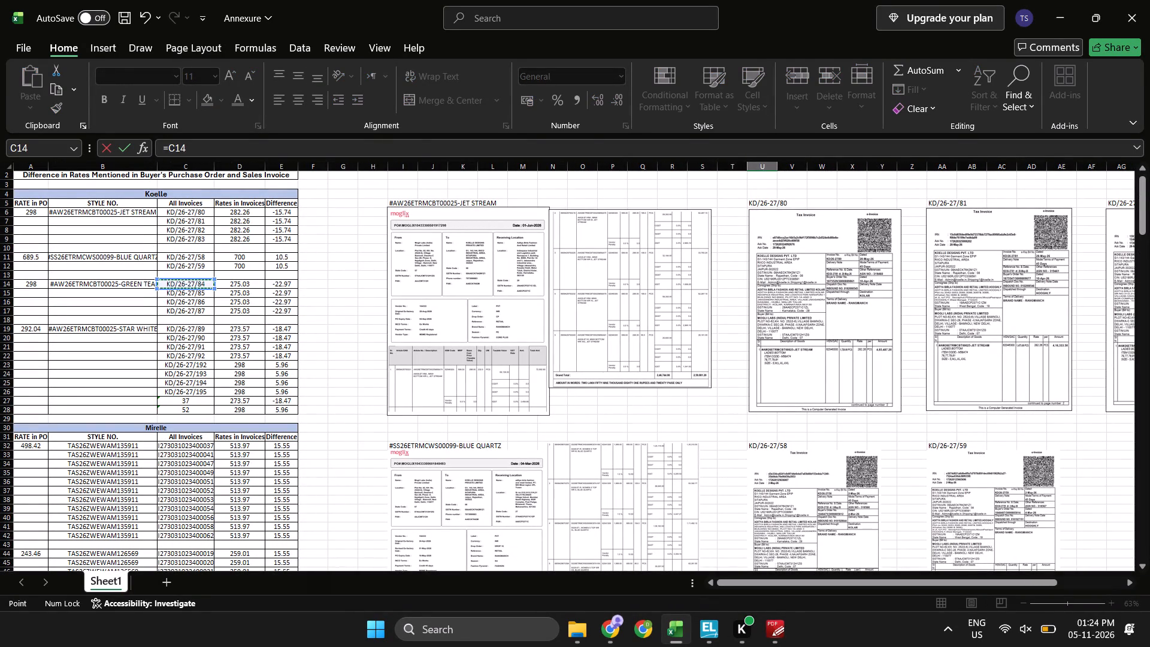
{"action": "key", "text": "Return"}
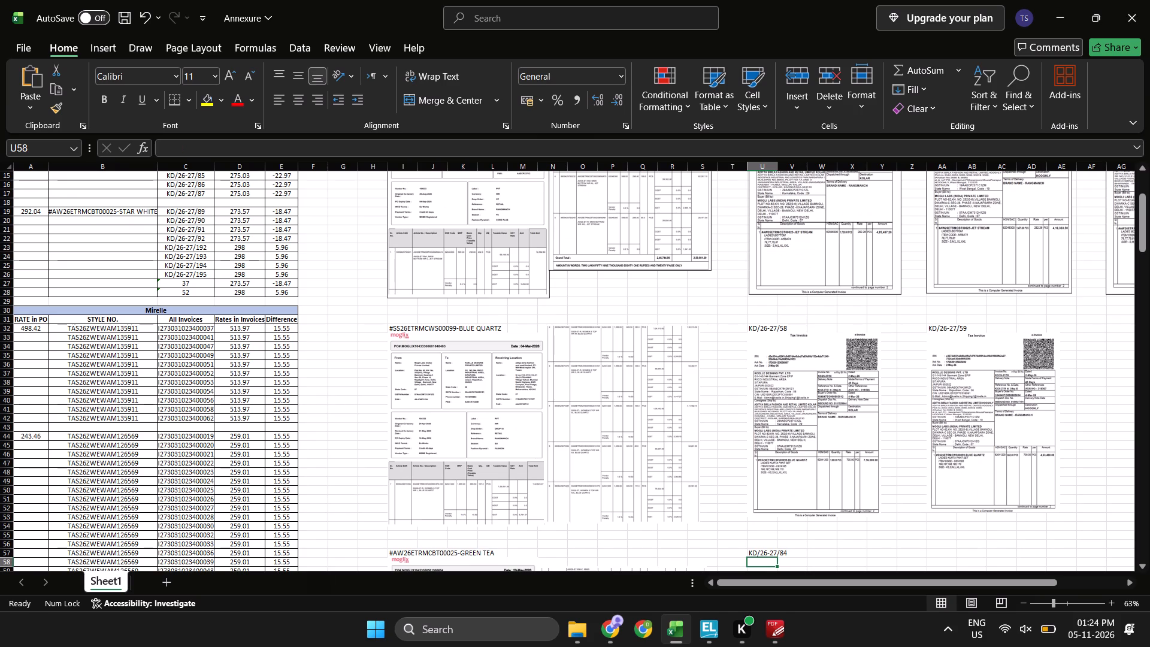
Copy the KD/26-27/84 label cell and switch to TallyPrime.
{"action": "key", "text": "Up"}
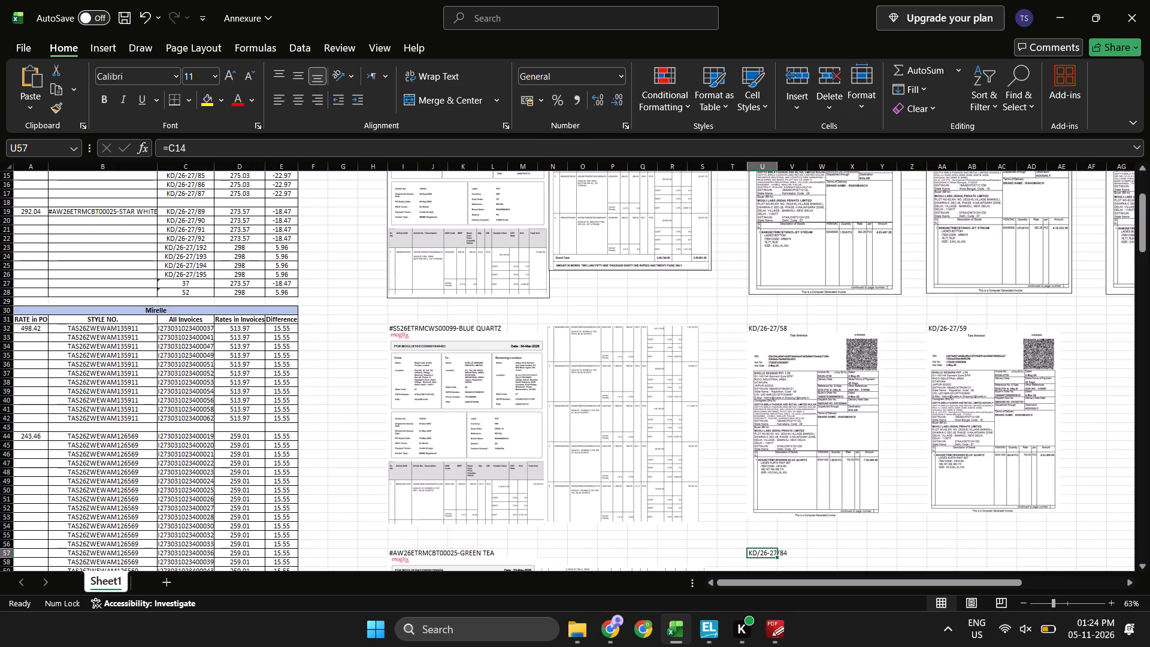
{"action": "key", "text": "Left"}
{"action": "key", "text": "Right"}
{"action": "key", "text": "Down"}
{"action": "key", "text": "Up"}
{"action": "key", "text": "ctrl+c"}
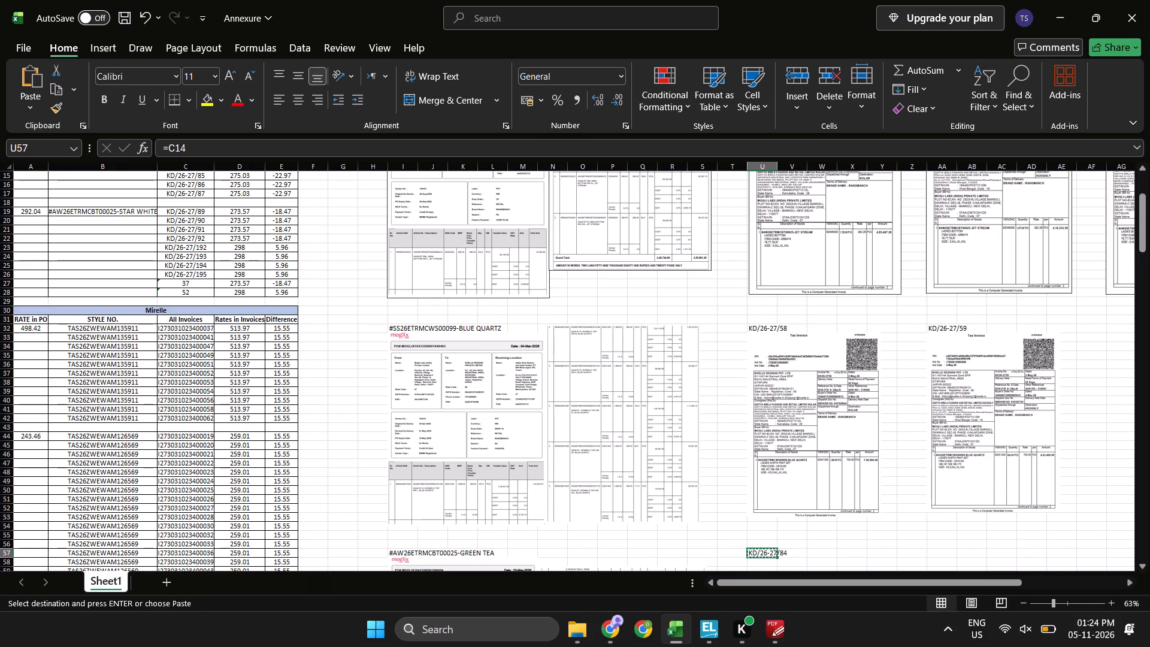
{"action": "key", "text": "alt+Tab"}
{"action": "key", "text": "alt+Tab"}
{"action": "key", "text": "alt+Tab"}
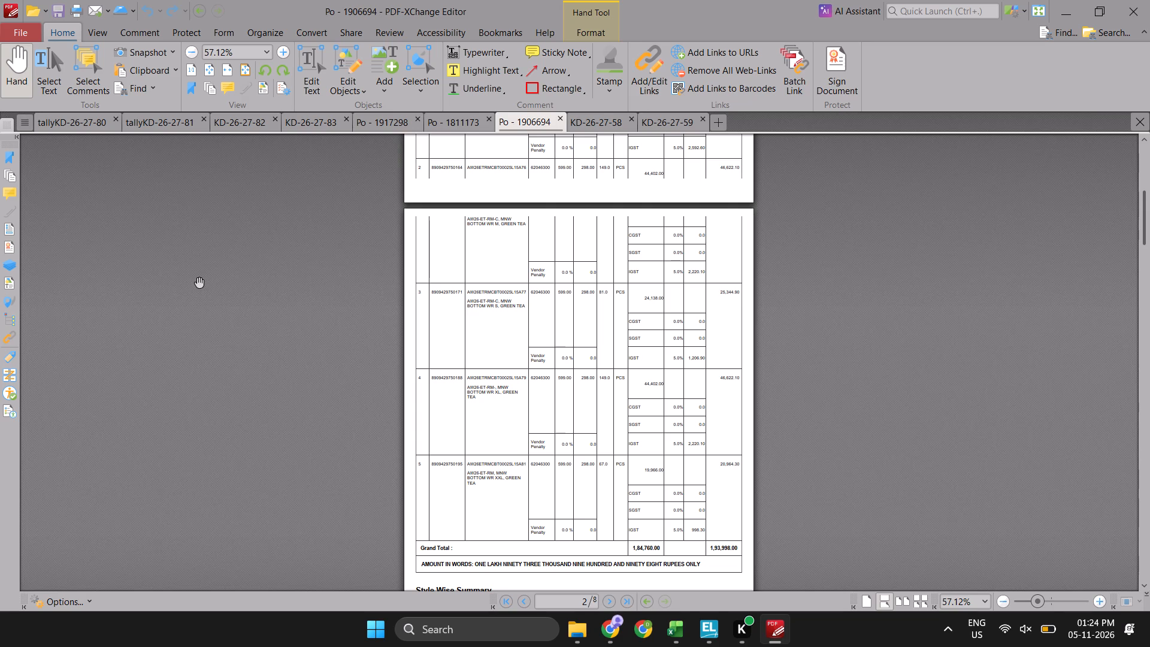
{"action": "key", "text": "alt+Tab"}
{"action": "scroll", "coordinate": [443, 492], "scroll_direction": "down", "scroll_amount": 1}
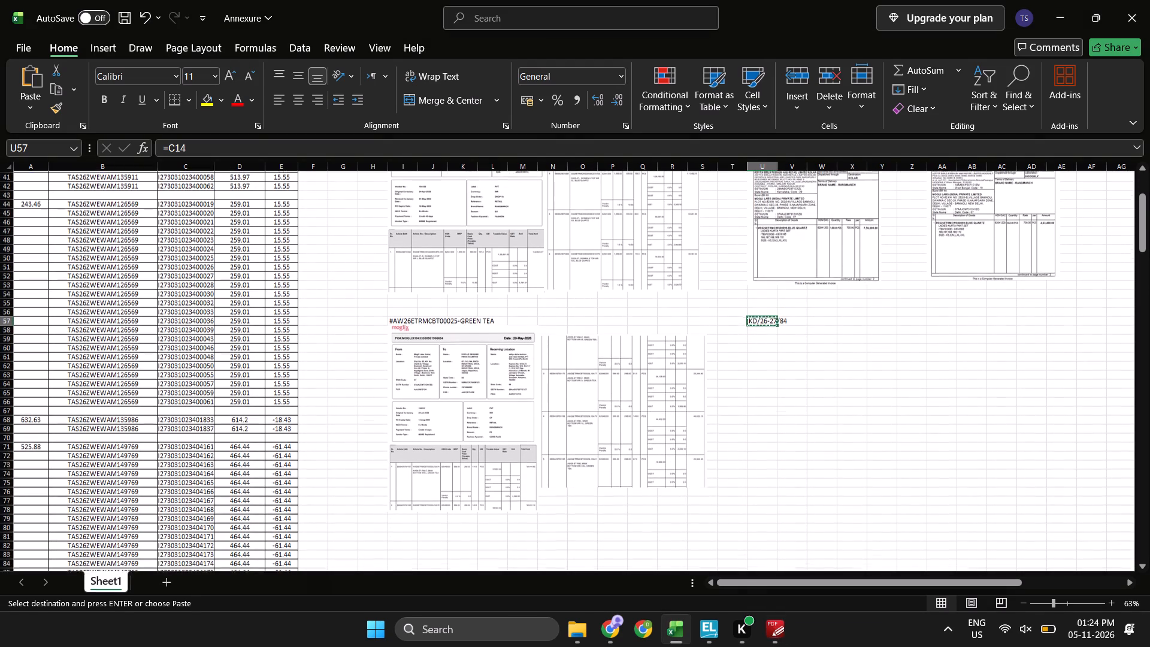
{"action": "key", "text": "ctrl+c"}
{"action": "key", "text": "alt+Tab"}
{"action": "key", "text": "alt+Tab"}
{"action": "key", "text": "alt+Down"}
{"action": "key", "text": "alt+Left"}
{"action": "key", "text": "alt+Left"}
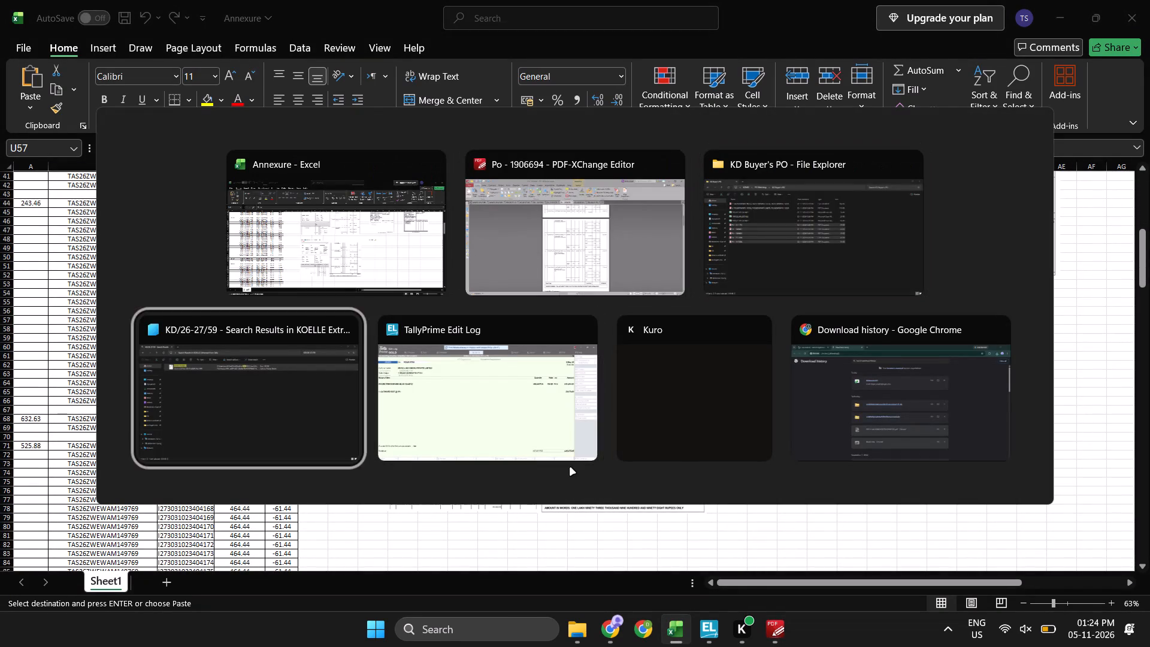
{"action": "key", "text": "alt+Right"}
Leave the open voucher and filter the 1 SALES AGAINST IGST 5% ledger vouchers for KD/26-27/84.
{"action": "key", "text": "Escape"}
{"action": "key", "text": "Escape"}
{"action": "key", "text": "Escape"}
{"action": "key", "text": "ctrl+f"}
{"action": "key", "text": "ctrl+v"}
{"action": "key", "text": "Return"}
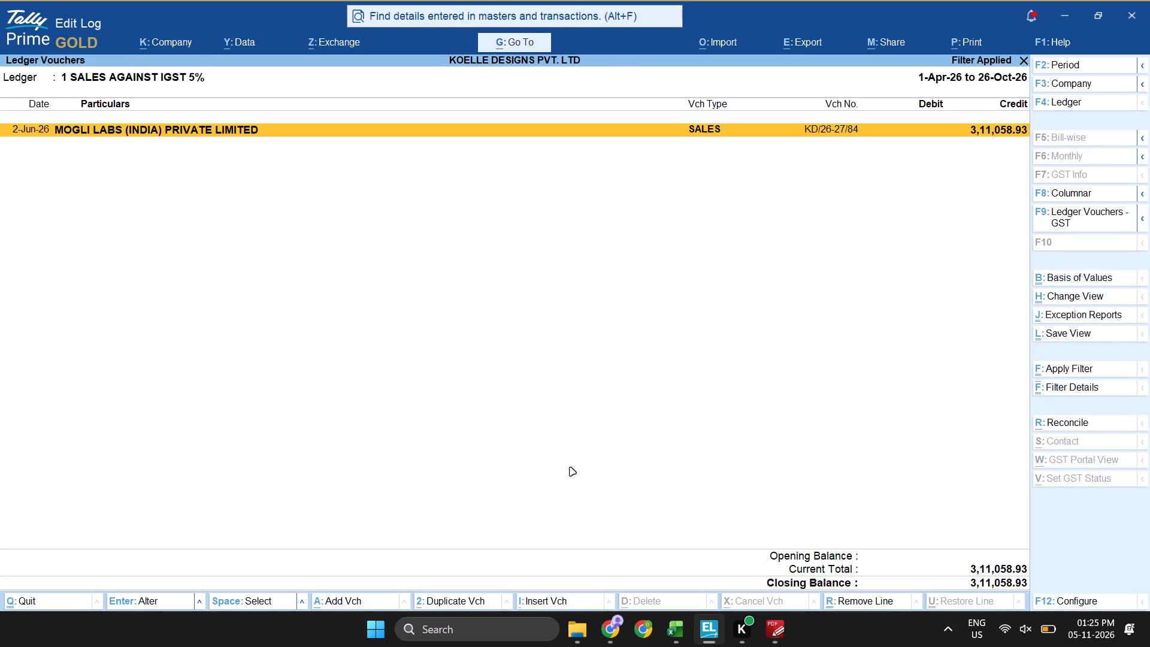
Open voucher KD/26-27/84 and print it to a PDF named KD-26-27-84 in the KOELLE Extracted from Tally folder.
{"action": "key", "text": "Return"}
{"action": "key", "text": "ctrl+p"}
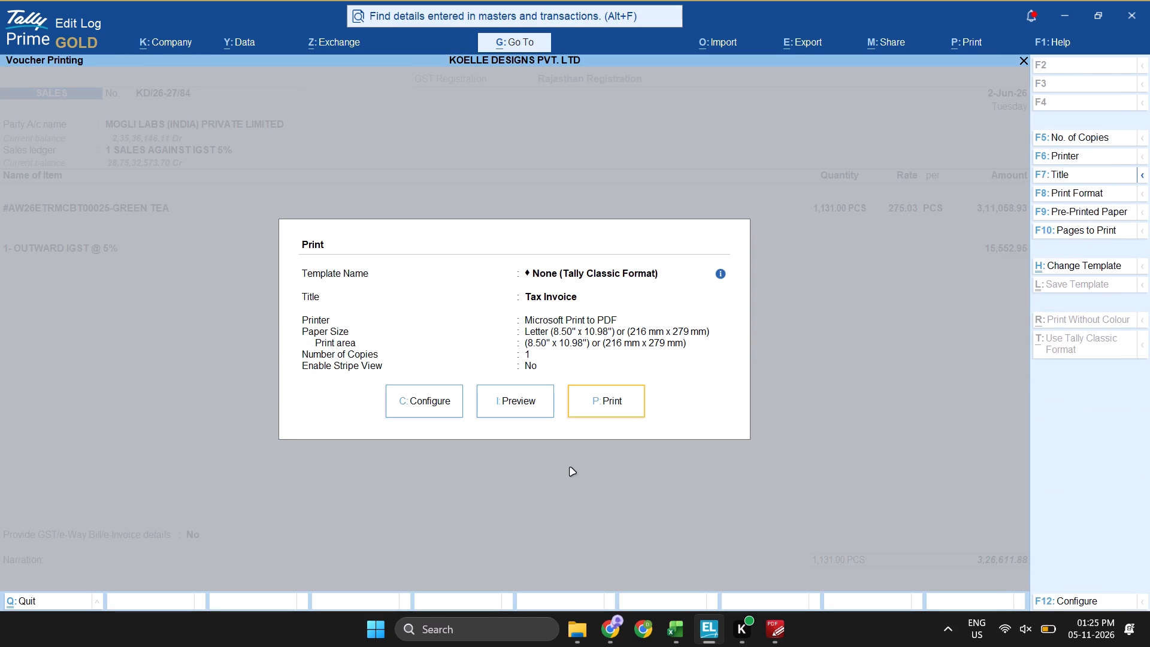
{"action": "key", "text": "p"}
{"action": "key", "text": "ctrl+v"}
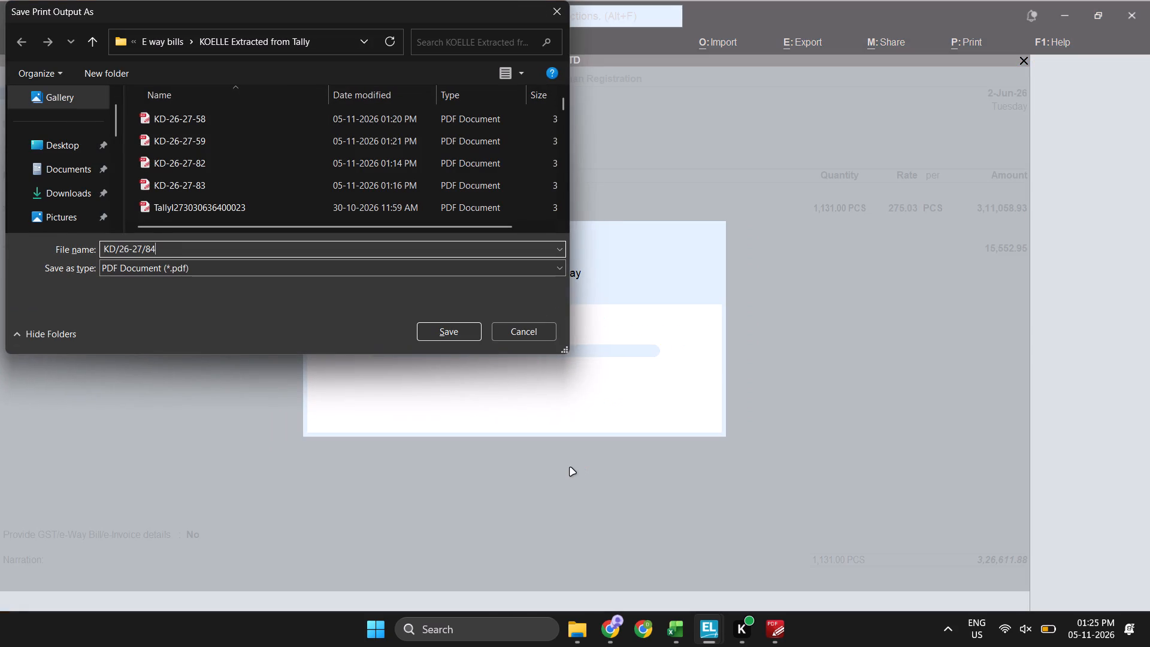
{"action": "key", "text": "Left"}
{"action": "key", "text": "Left"}
{"action": "key", "text": "shift+Left"}
{"action": "key", "text": "minus"}
{"action": "key", "text": "Left"}
{"action": "key", "text": "Left"}
{"action": "key", "text": "Left"}
{"action": "key", "text": "Left"}
{"action": "key", "text": "Left"}
{"action": "key", "text": "Left"}
{"action": "key", "text": "shift+Left"}
{"action": "key", "text": "minus"}
{"action": "key", "text": "Return"}
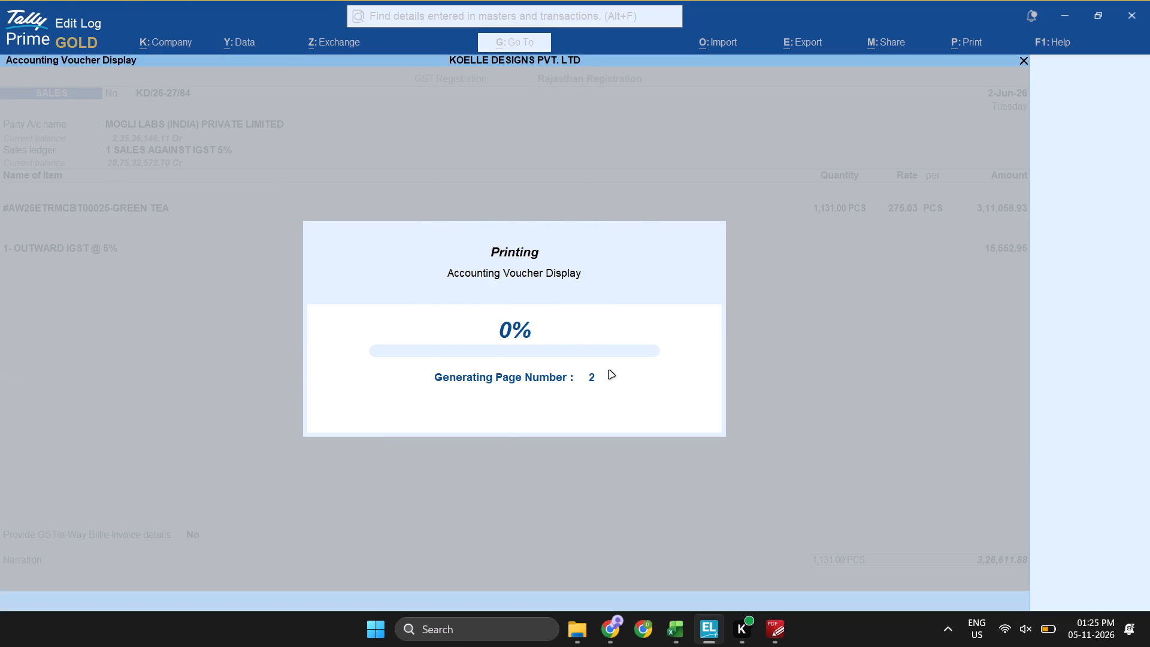
Switch to the KOELLE Extracted from Tally search window and search for KD/26-27/84.
{"action": "key", "text": "alt+Tab"}
{"action": "key", "text": "alt+Tab"}
{"action": "key", "text": "alt+Left"}
{"action": "key", "text": "alt+Down"}
{"action": "key", "text": "alt+Left"}
{"action": "key", "text": "alt+Right"}
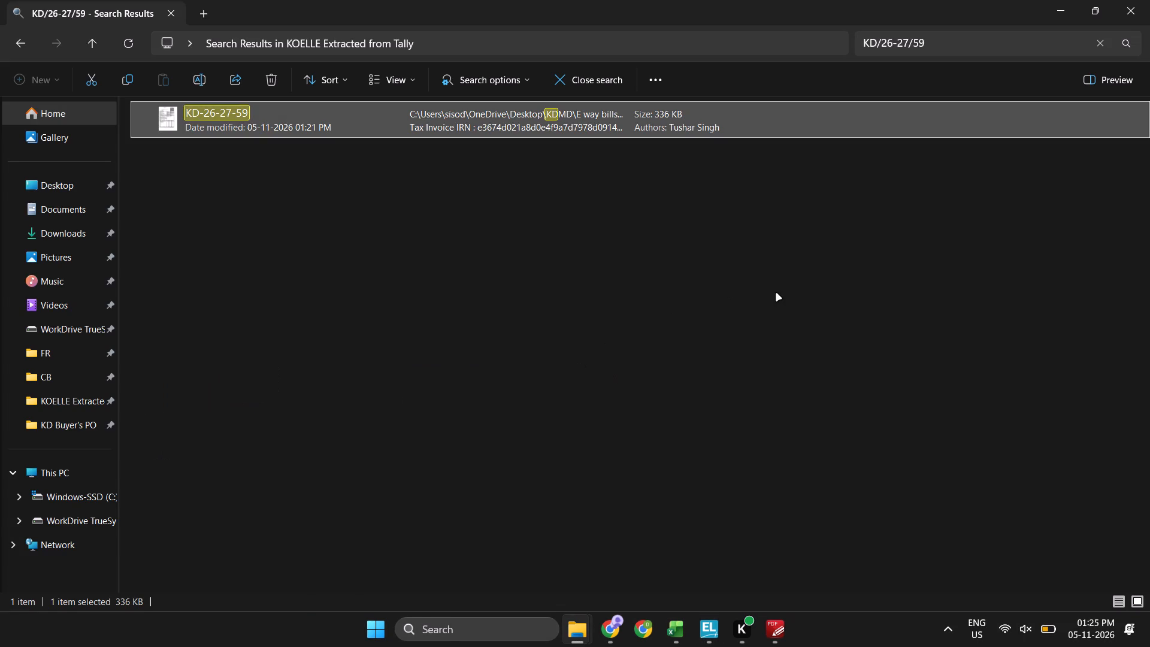
{"action": "key", "text": "ctrl+f"}
{"action": "key", "text": "ctrl+a"}
{"action": "key", "text": "ctrl+v"}
{"action": "key", "text": "Return"}
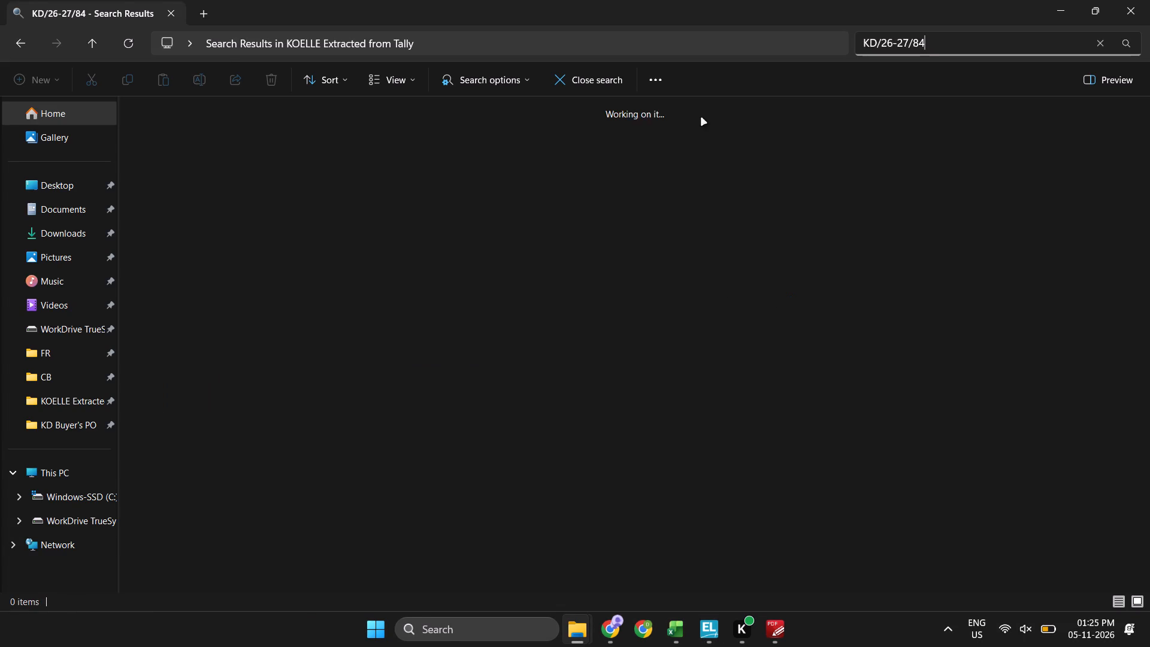
Open the KD-26-27-84 PDF from the search results and capture its whole first invoice page as a screenshot.
{"action": "double_click", "coordinate": [698, 124]}
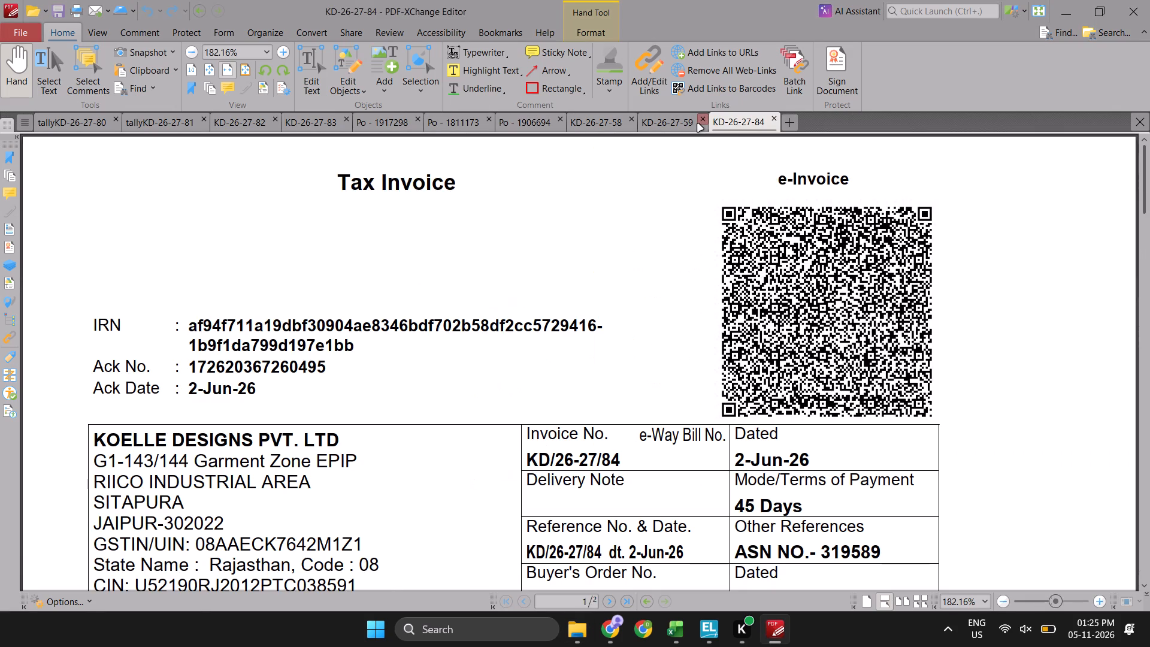
{"action": "scroll", "coordinate": [662, 276], "scroll_direction": "up", "scroll_amount": 2}
{"action": "scroll", "coordinate": [662, 276], "scroll_direction": "down", "scroll_amount": 1}
{"action": "scroll", "coordinate": [662, 276], "scroll_direction": "up", "scroll_amount": 1}
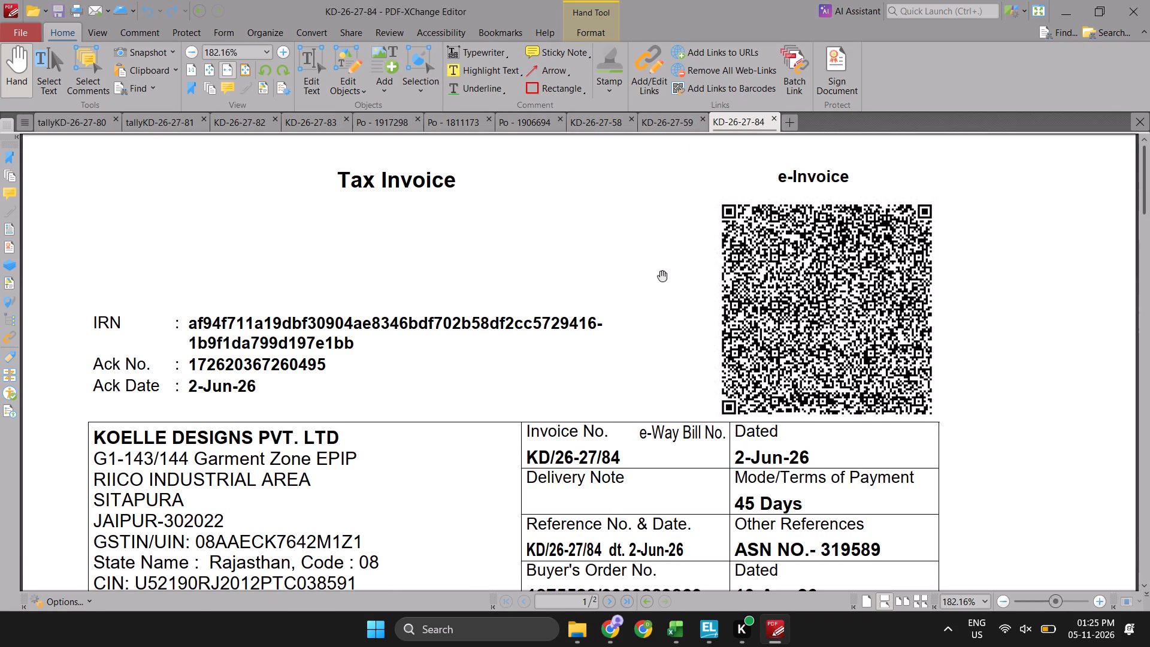
{"action": "scroll", "coordinate": [662, 276], "scroll_direction": "down", "scroll_amount": 6, "text": "ctrl"}
{"action": "key", "text": "Print"}
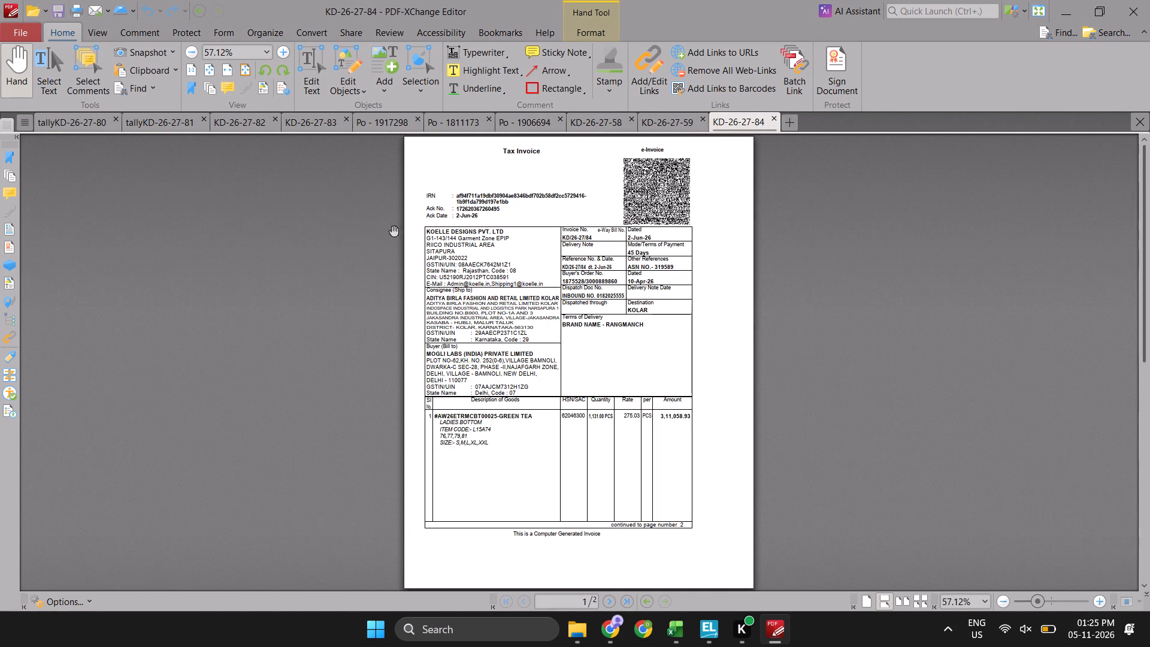
{"action": "left_click_drag", "start_coordinate": [410, 142], "coordinate": [721, 537]}
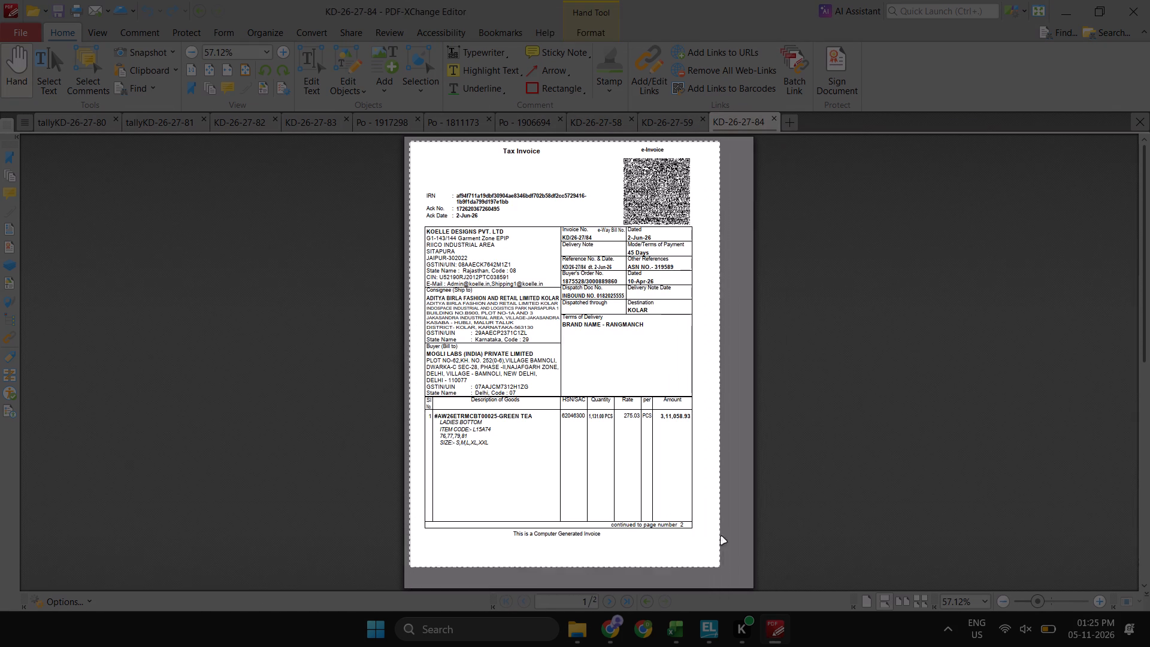
{"action": "left_click_drag", "start_coordinate": [721, 537], "coordinate": [706, 539]}
Switch to the Annexure workbook and paste the invoice screenshot at U58 beneath the KD/26-27/84 label.
{"action": "key", "text": "alt+Tab"}
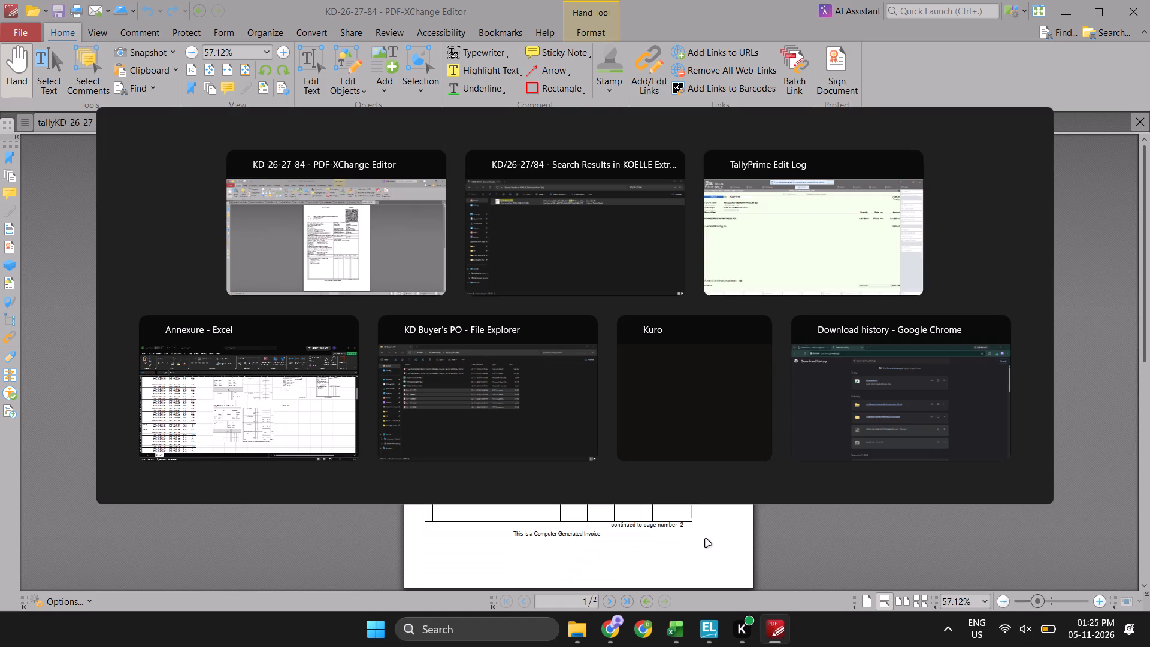
{"action": "key", "text": "alt+Tab"}
{"action": "key", "text": "alt+Down"}
{"action": "key", "text": "alt+Left"}
{"action": "key", "text": "alt+Left"}
{"action": "key", "text": "Down"}
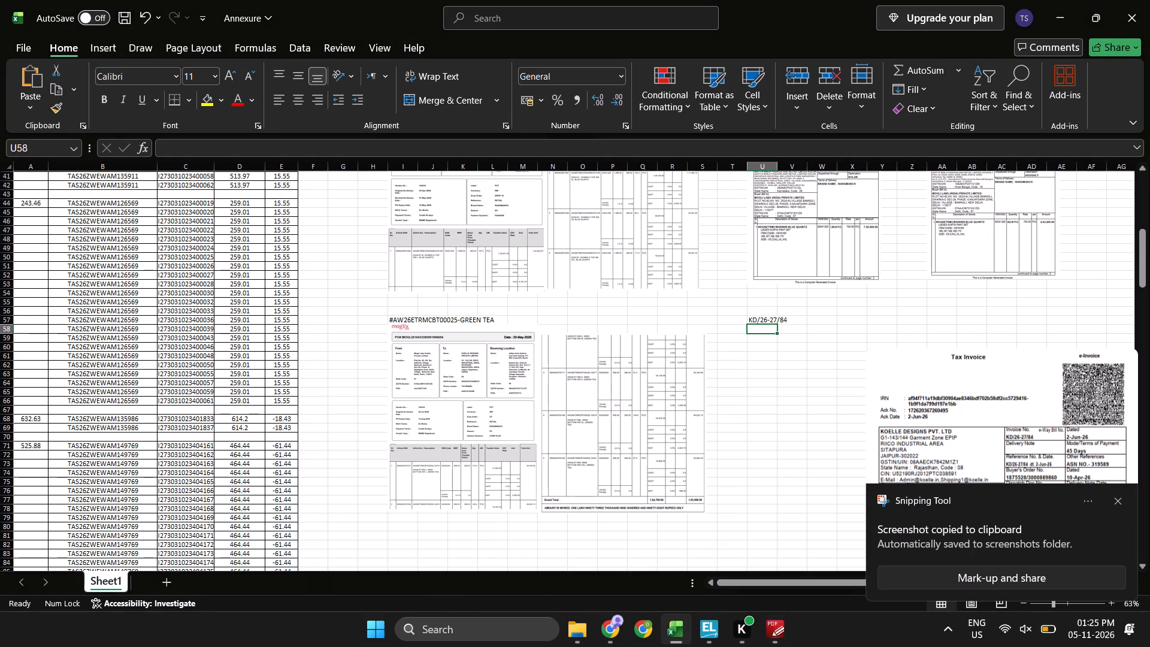
{"action": "key", "text": "ctrl+v"}
Shrink the pasted KD/26-27/84 invoice picture proportionally so it is about as wide as the invoice picture above it.
{"action": "scroll", "coordinate": [611, 448], "scroll_direction": "down", "scroll_amount": 1}
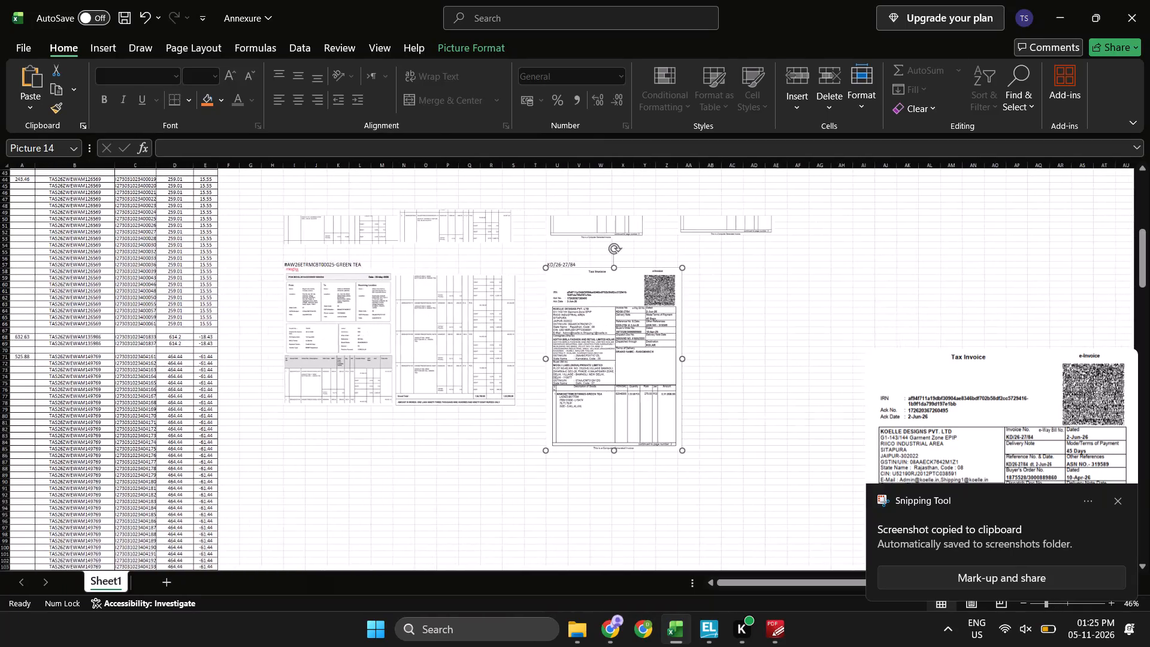
{"action": "left_click", "coordinate": [683, 452]}
{"action": "left_click_drag", "start_coordinate": [683, 452], "coordinate": [688, 459]}
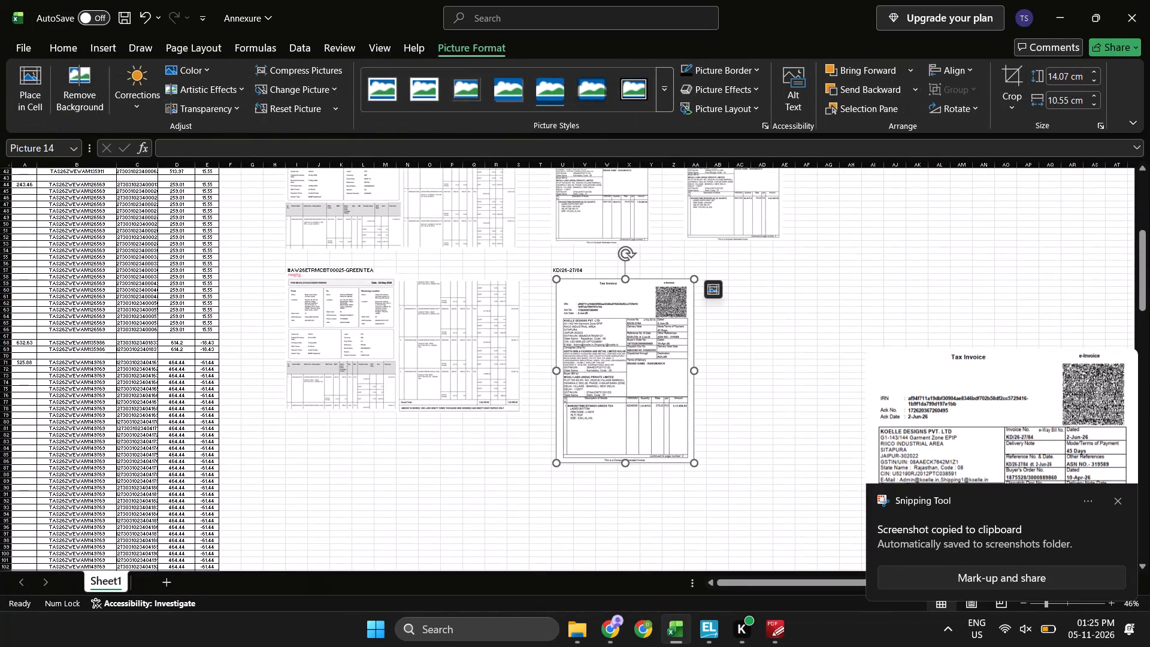
{"action": "key", "text": "ctrl+z"}
{"action": "left_click_drag", "start_coordinate": [688, 459], "coordinate": [638, 413]}
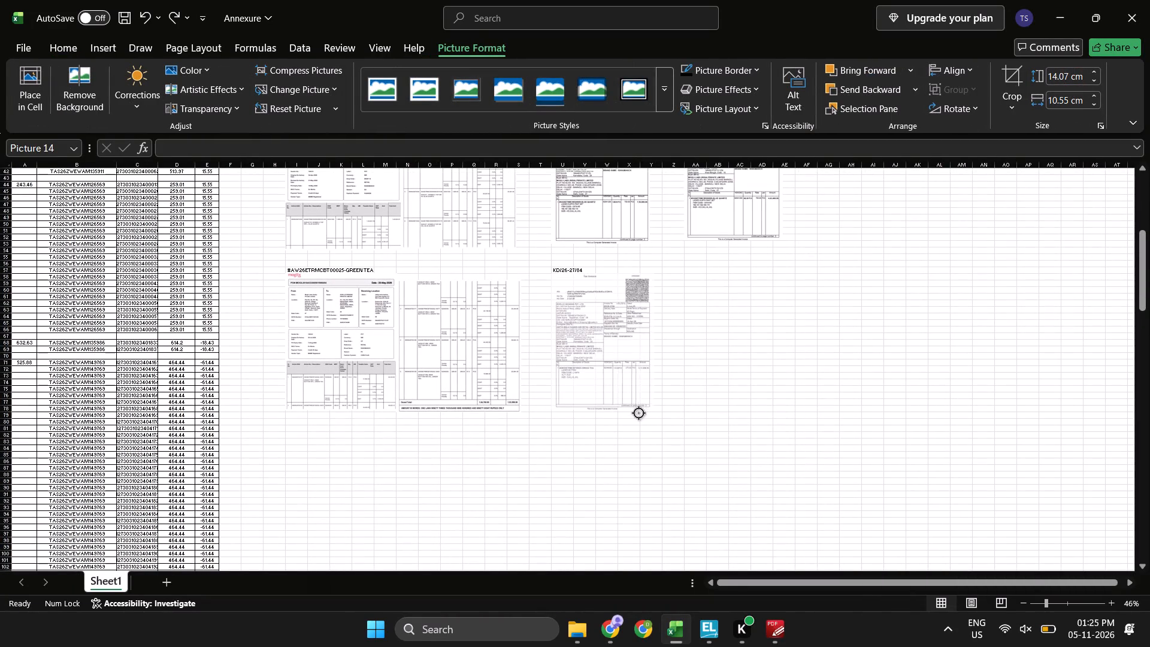
{"action": "left_click_drag", "start_coordinate": [638, 413], "coordinate": [639, 413]}
{"action": "key", "text": "Escape"}
{"action": "scroll", "coordinate": [700, 413], "scroll_direction": "up", "scroll_amount": 1}
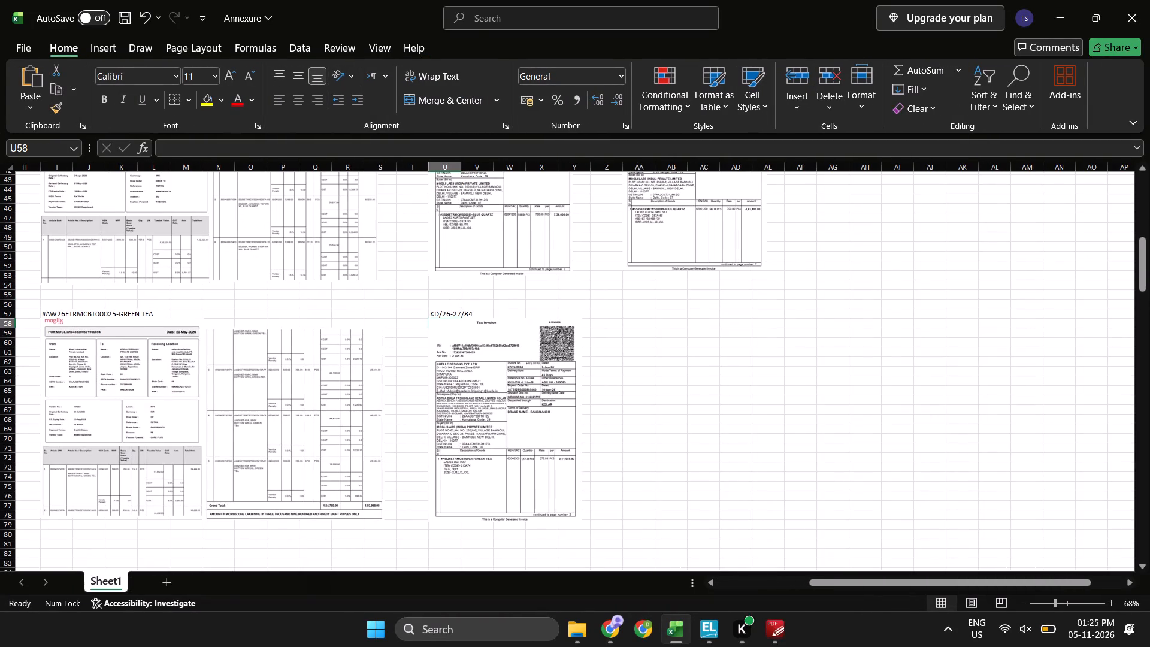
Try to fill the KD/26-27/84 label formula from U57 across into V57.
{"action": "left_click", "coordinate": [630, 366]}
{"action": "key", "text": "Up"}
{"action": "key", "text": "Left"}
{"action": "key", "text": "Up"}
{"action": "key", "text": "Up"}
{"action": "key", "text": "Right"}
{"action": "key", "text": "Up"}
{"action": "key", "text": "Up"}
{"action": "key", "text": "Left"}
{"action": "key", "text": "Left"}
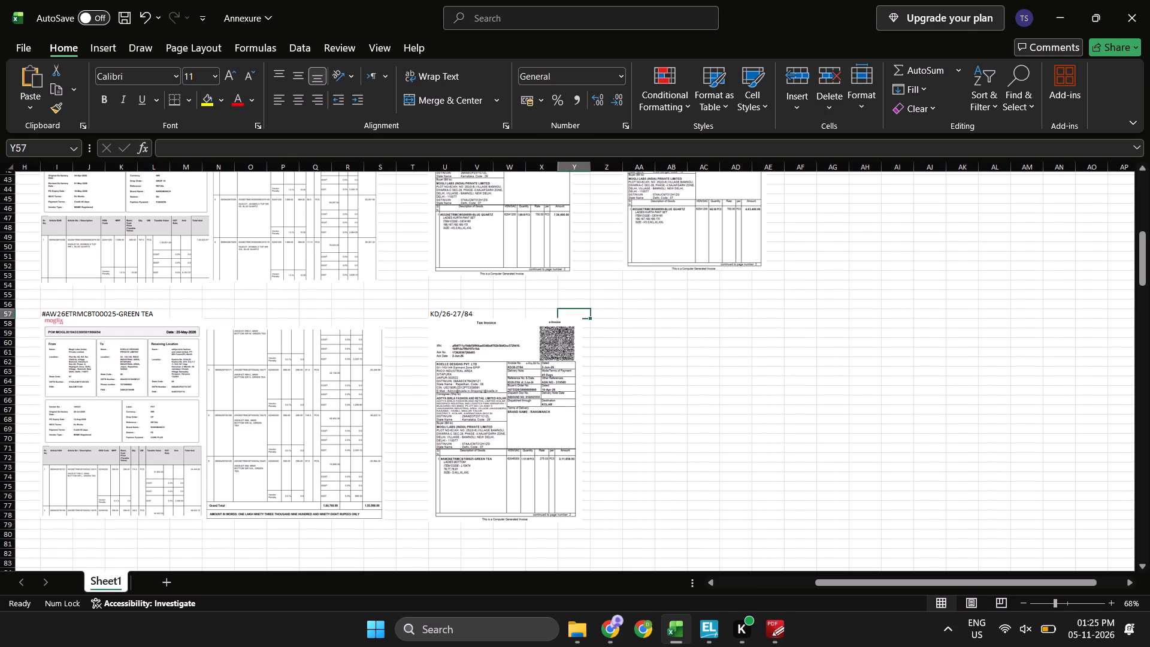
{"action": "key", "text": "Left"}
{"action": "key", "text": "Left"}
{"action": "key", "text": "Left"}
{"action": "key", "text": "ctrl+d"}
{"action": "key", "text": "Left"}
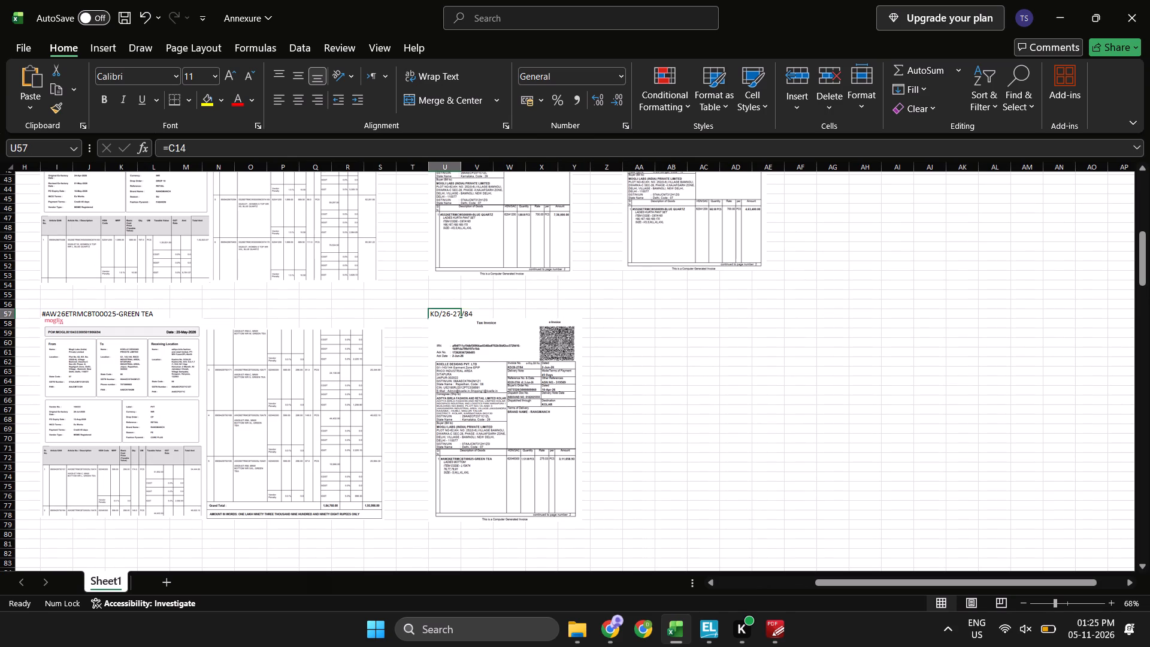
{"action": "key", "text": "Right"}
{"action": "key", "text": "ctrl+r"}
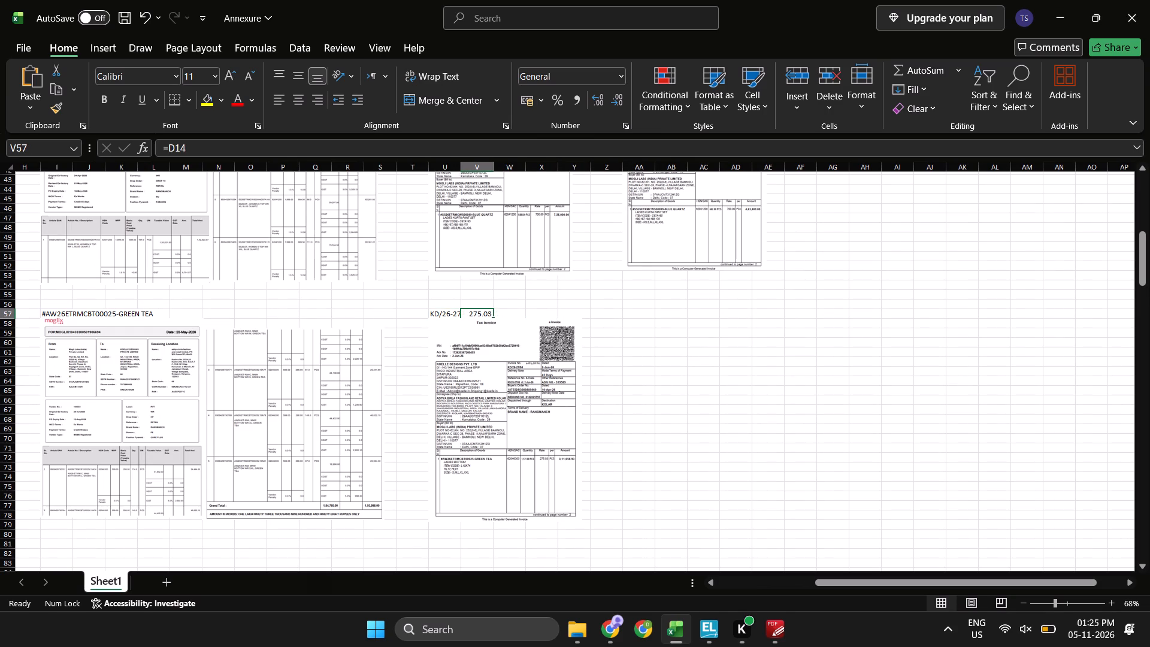
Fill the U57 label formula down into U58 as =C15 and clear cell V57.
{"action": "key", "text": "Left"}
{"action": "key", "text": "Right"}
{"action": "key", "text": "Down"}
{"action": "key", "text": "Left"}
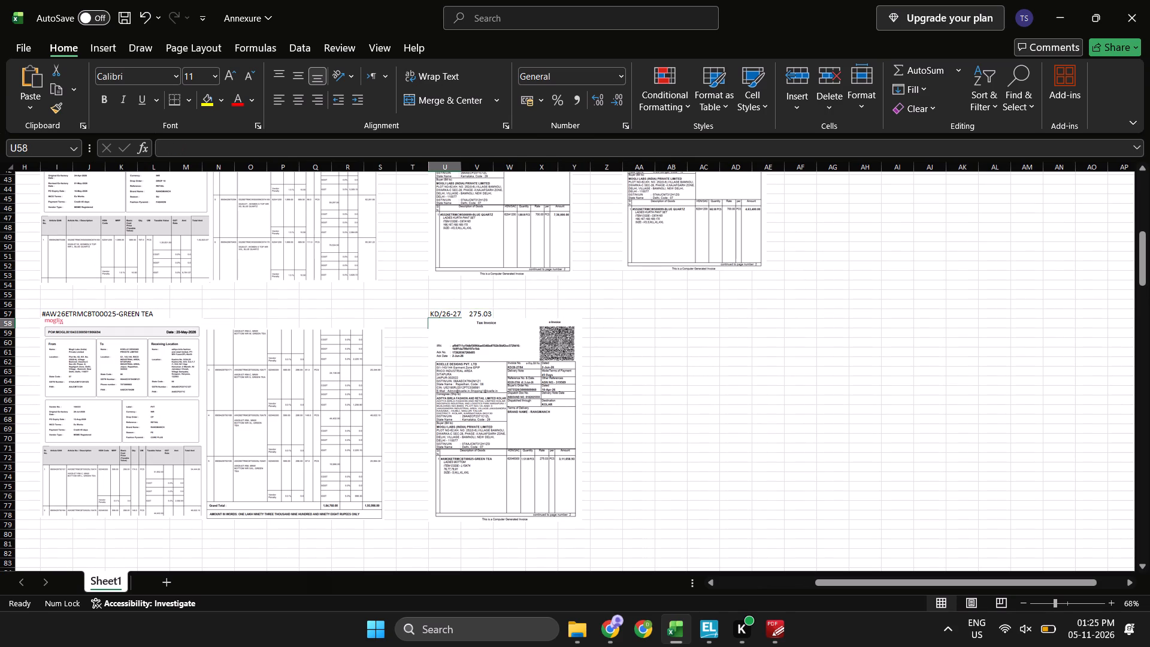
{"action": "key", "text": "ctrl+d"}
{"action": "key", "text": "Right"}
{"action": "key", "text": "Up"}
{"action": "key", "text": "Delete"}
{"action": "key", "text": "Down"}
{"action": "key", "text": "Left"}
{"action": "key", "text": "ctrl+d"}
{"action": "key", "text": "Up"}
{"action": "key", "text": "Down"}
{"action": "key", "text": "Up"}
{"action": "key", "text": "shift+Down"}
{"action": "key", "text": "ctrl+d"}
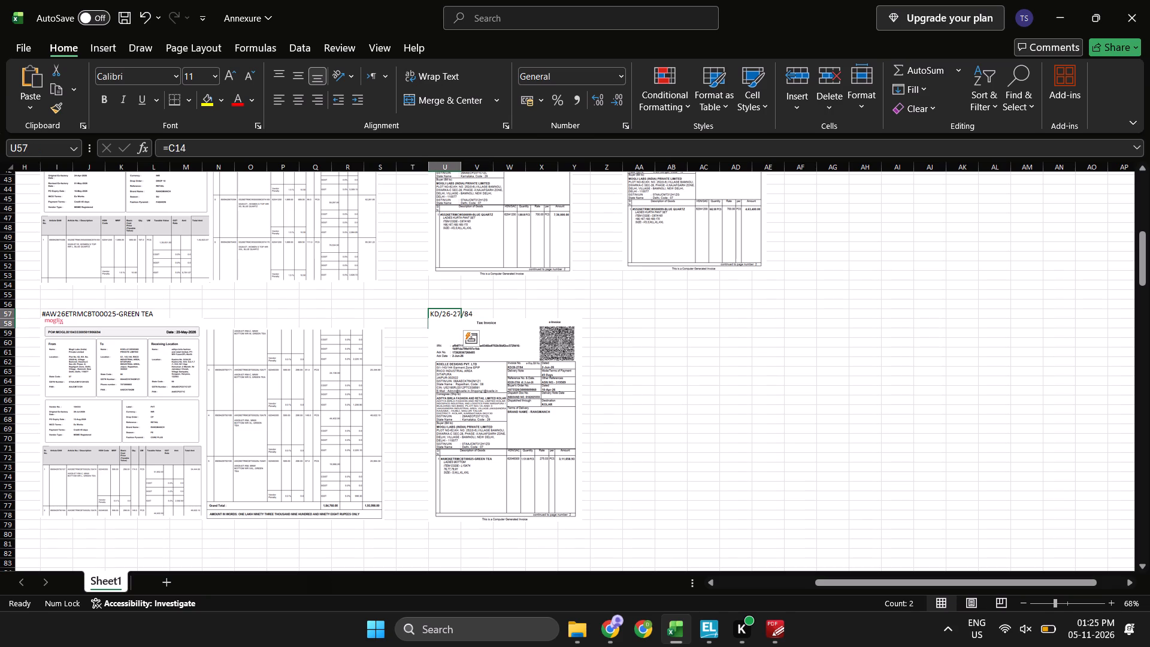
{"action": "key", "text": "Down"}
{"action": "key", "text": "Escape"}
{"action": "key", "text": "Down"}
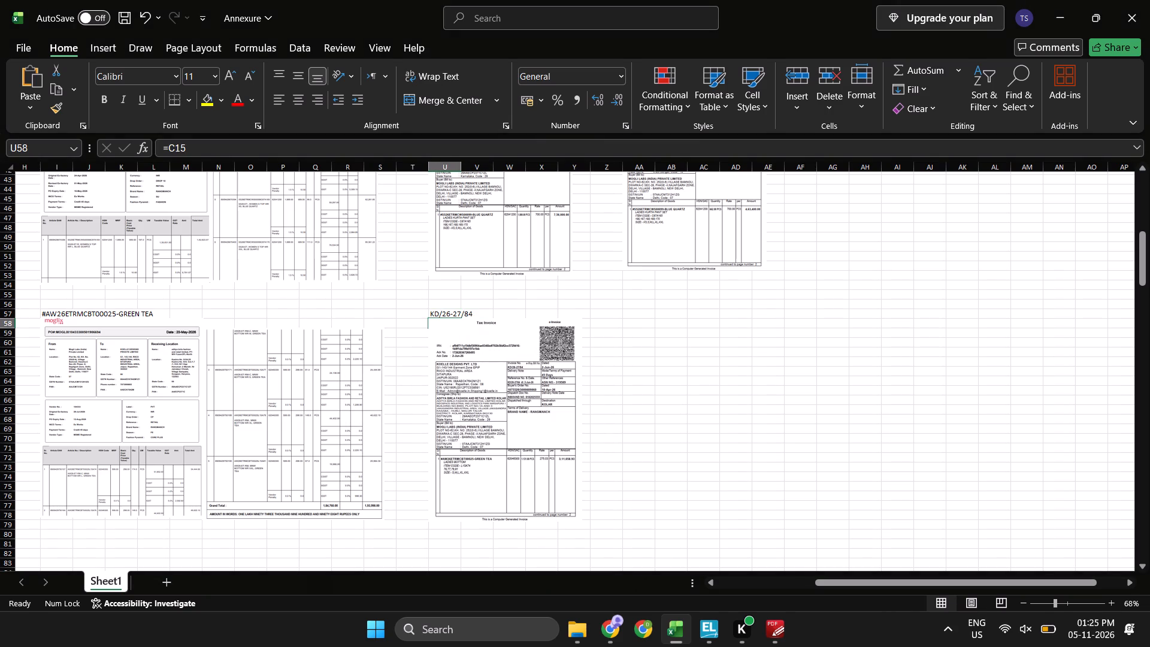
Move the KD/26-27/85 label formula from U58 to AA57.
{"action": "key", "text": "Right"}
{"action": "key", "text": "Up"}
{"action": "key", "text": "Down"}
{"action": "key", "text": "Left"}
{"action": "key", "text": "ctrl+x"}
{"action": "key", "text": "Up"}
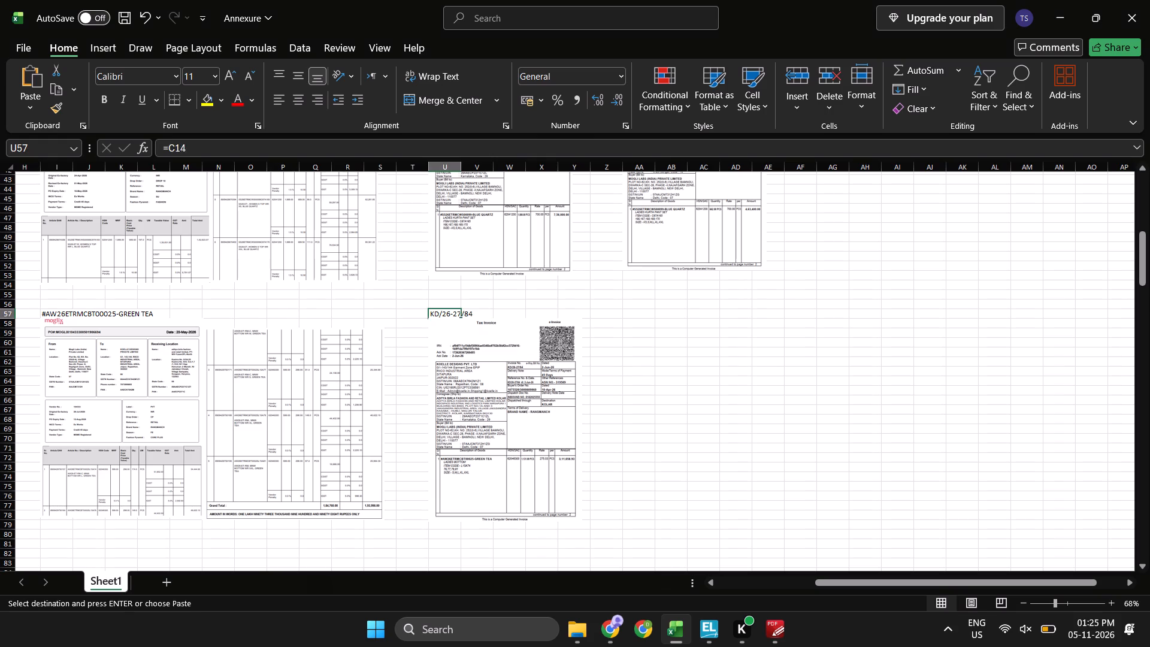
{"action": "key", "text": "Right"}
{"action": "key", "text": "Right"}
{"action": "key", "text": "Right"}
{"action": "key", "text": "Right"}
{"action": "key", "text": "Right"}
{"action": "key", "text": "Right"}
{"action": "key", "text": "Return"}
Check which columns hold the invoice labels in the rows above against the labels in row 57.
{"action": "scroll", "coordinate": [630, 366], "scroll_direction": "right", "scroll_amount": 1}
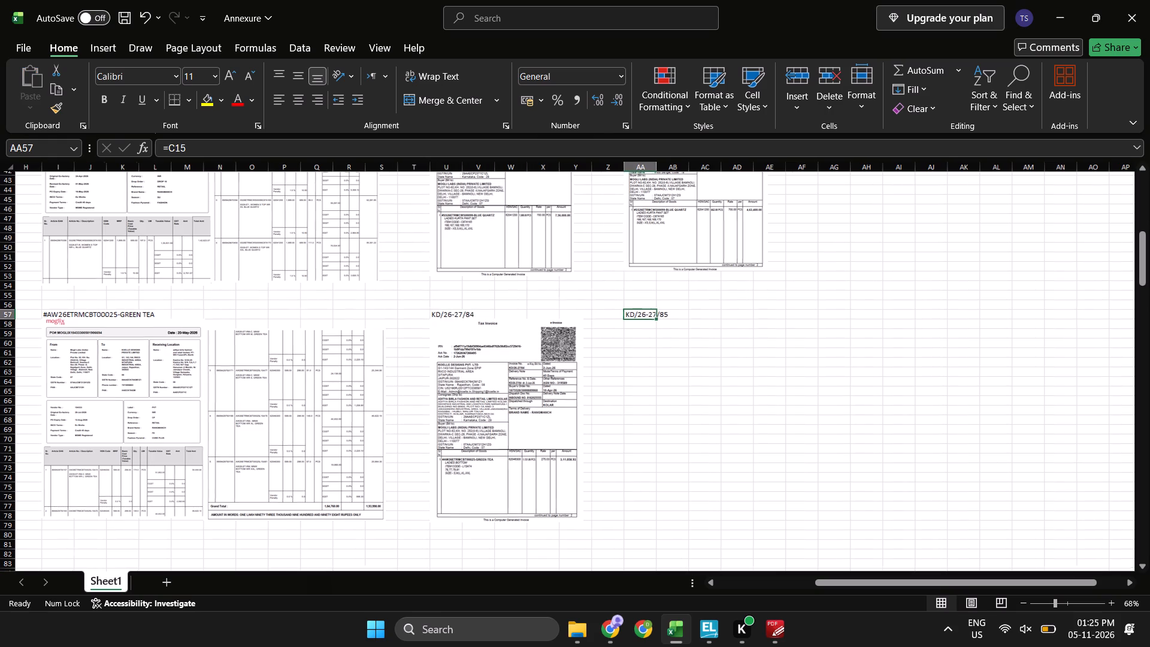
{"action": "scroll", "coordinate": [630, 366], "scroll_direction": "right", "scroll_amount": 6}
{"action": "scroll", "coordinate": [630, 366], "scroll_direction": "left", "scroll_amount": 2}
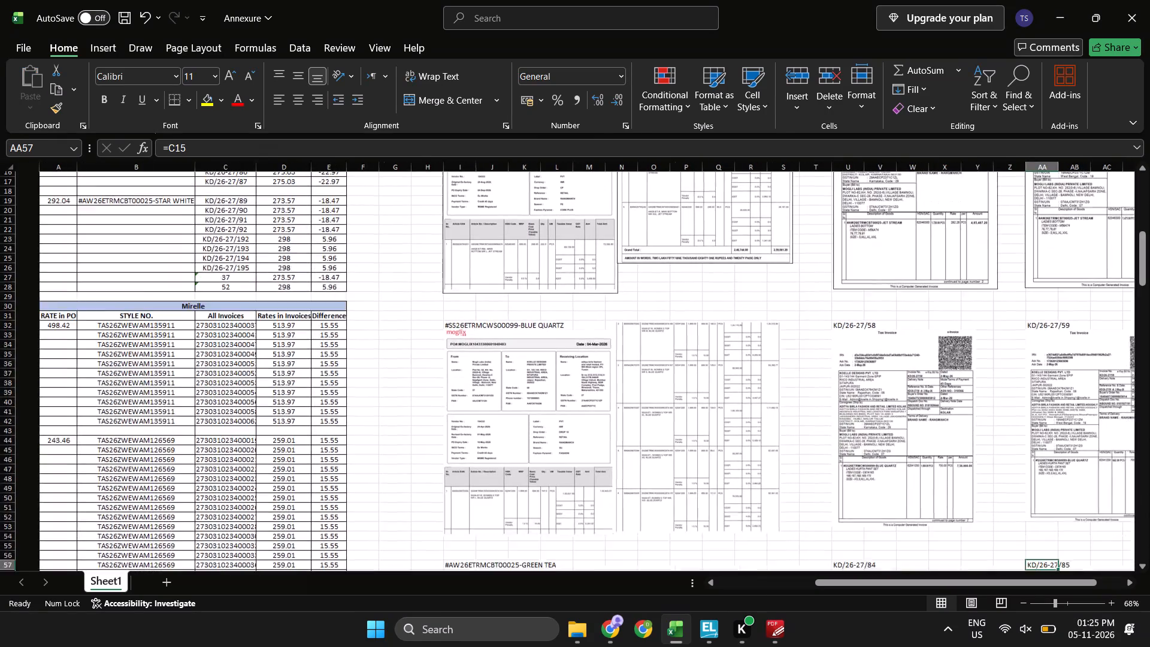
{"action": "scroll", "coordinate": [630, 366], "scroll_direction": "left", "scroll_amount": 1}
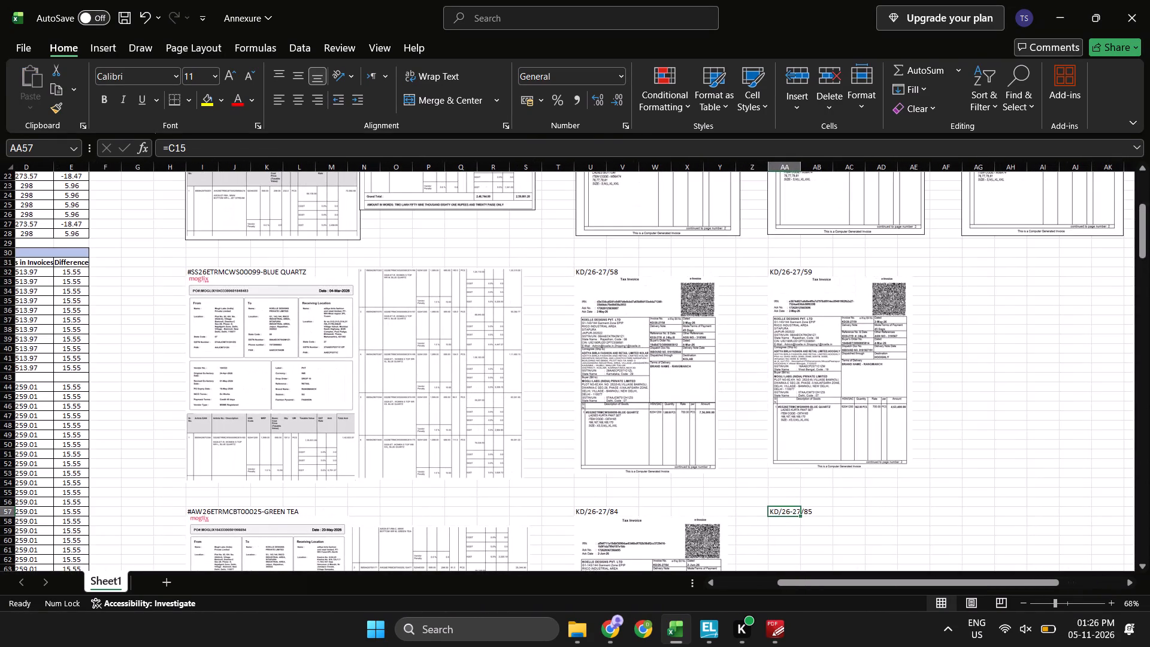
{"action": "scroll", "coordinate": [693, 422], "scroll_direction": "left", "scroll_amount": 1}
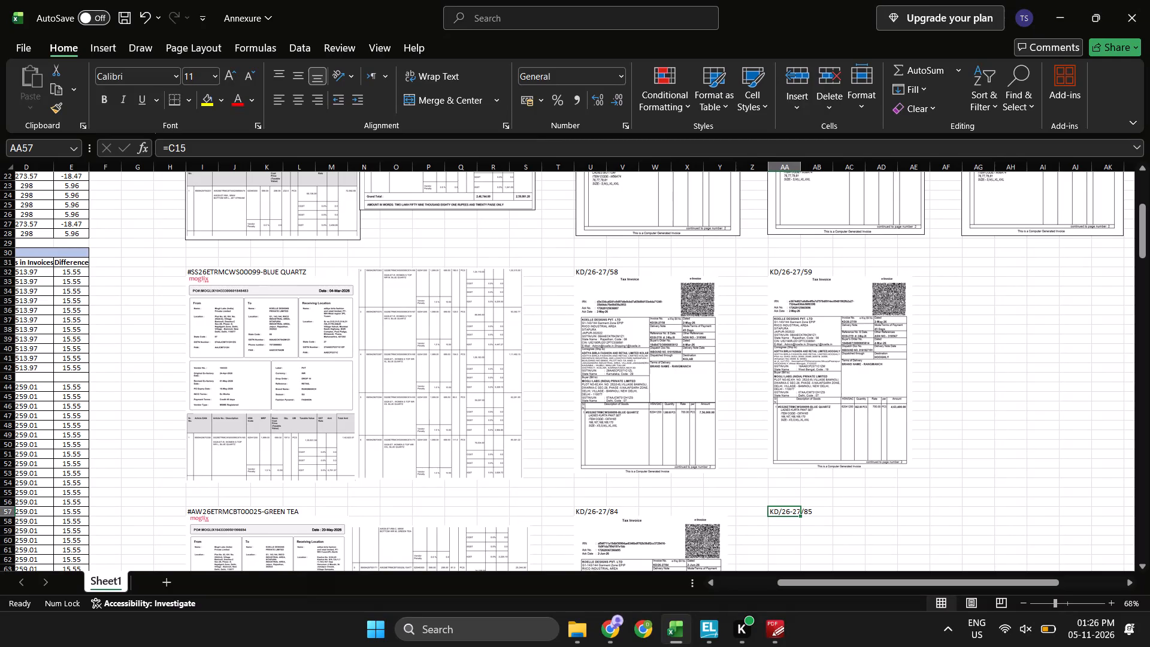
{"action": "key", "text": "Down"}
{"action": "key", "text": "Up"}
{"action": "key", "text": "Left"}
{"action": "key", "text": "Left"}
{"action": "key", "text": "Left"}
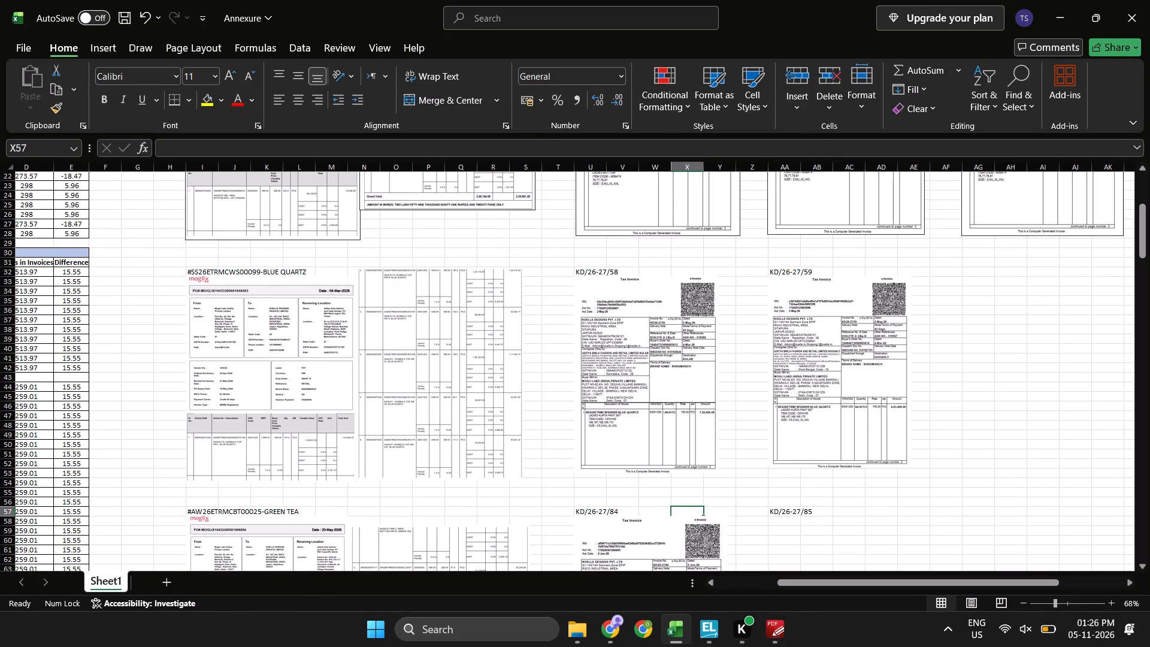
{"action": "key", "text": "Left"}
{"action": "key", "text": "ctrl+Left"}
{"action": "key", "text": "ctrl+Right"}
{"action": "key", "text": "ctrl+Left"}
{"action": "key", "text": "ctrl+Right"}
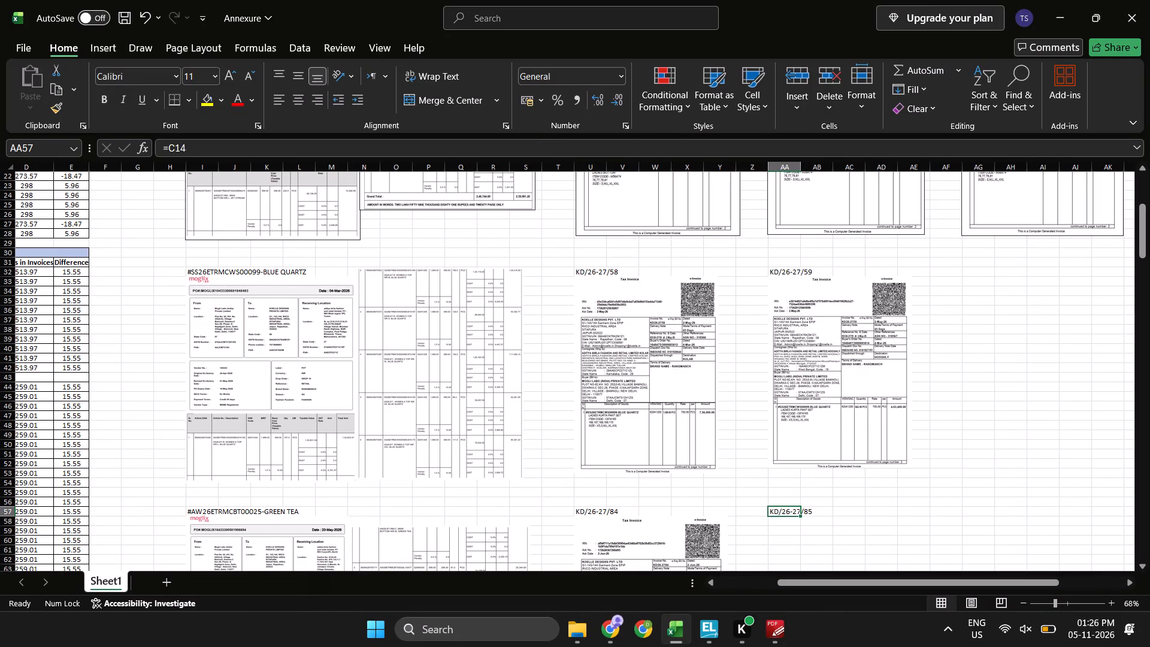
{"action": "key", "text": "Right"}
{"action": "key", "text": "Right"}
{"action": "key", "text": "Right"}
{"action": "key", "text": "Right"}
{"action": "key", "text": "Right"}
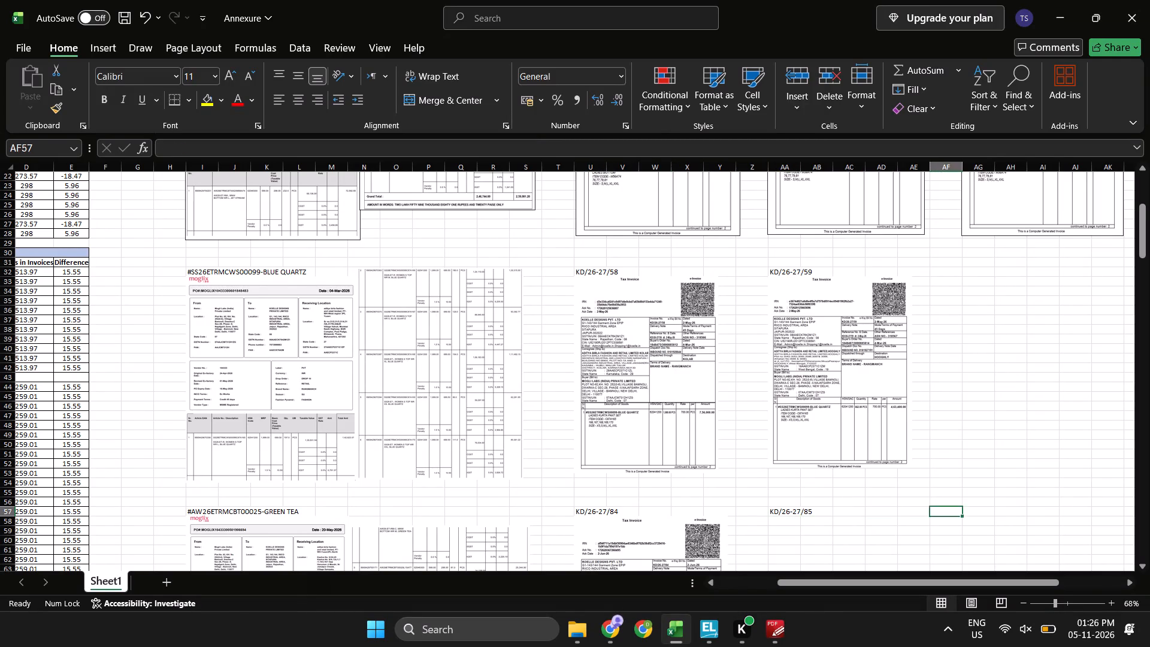
{"action": "key", "text": "Right"}
{"action": "key", "text": "ctrl+Up"}
{"action": "key", "text": "Left"}
{"action": "key", "text": "Left"}
{"action": "key", "text": "Left"}
{"action": "key", "text": "Left"}
{"action": "key", "text": "Left"}
{"action": "key", "text": "Left"}
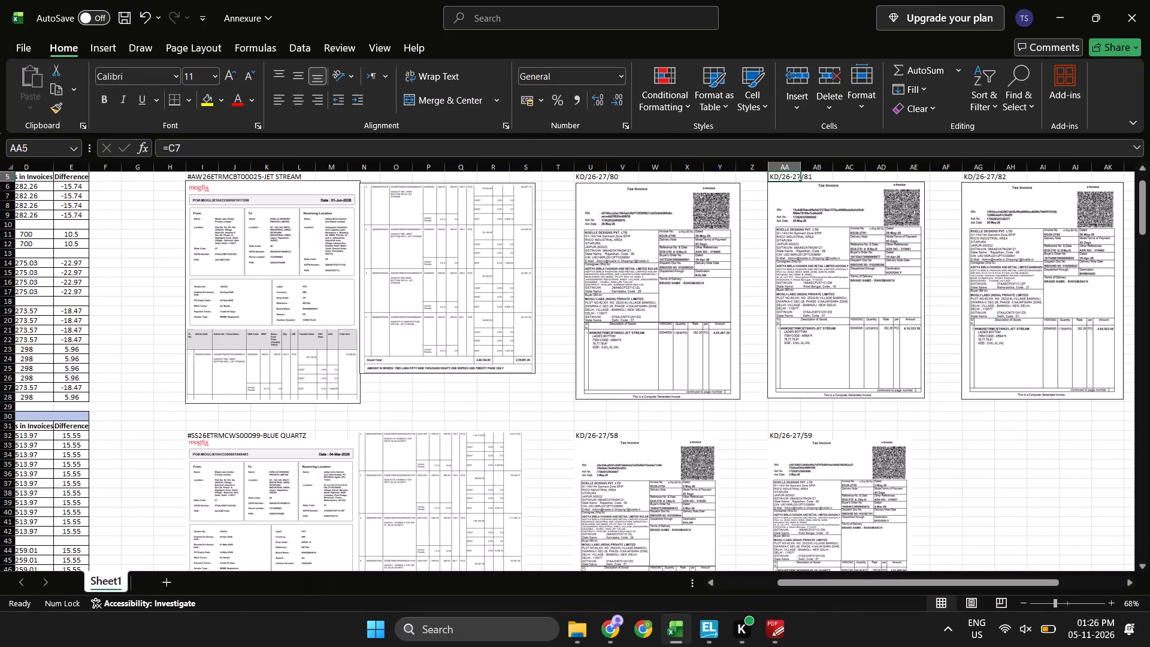
{"action": "key", "text": "ctrl+Down"}
{"action": "key", "text": "Down"}
{"action": "key", "text": "ctrl+Down"}
Enter the formula =C16 in AG57 to label the third GREEN TEA invoice, KD/26-27/86.
{"action": "key", "text": "Right"}
{"action": "key", "text": "Right"}
{"action": "key", "text": "Right"}
{"action": "key", "text": "Right"}
{"action": "key", "text": "Right"}
{"action": "key", "text": "Right"}
{"action": "key", "text": "Right"}
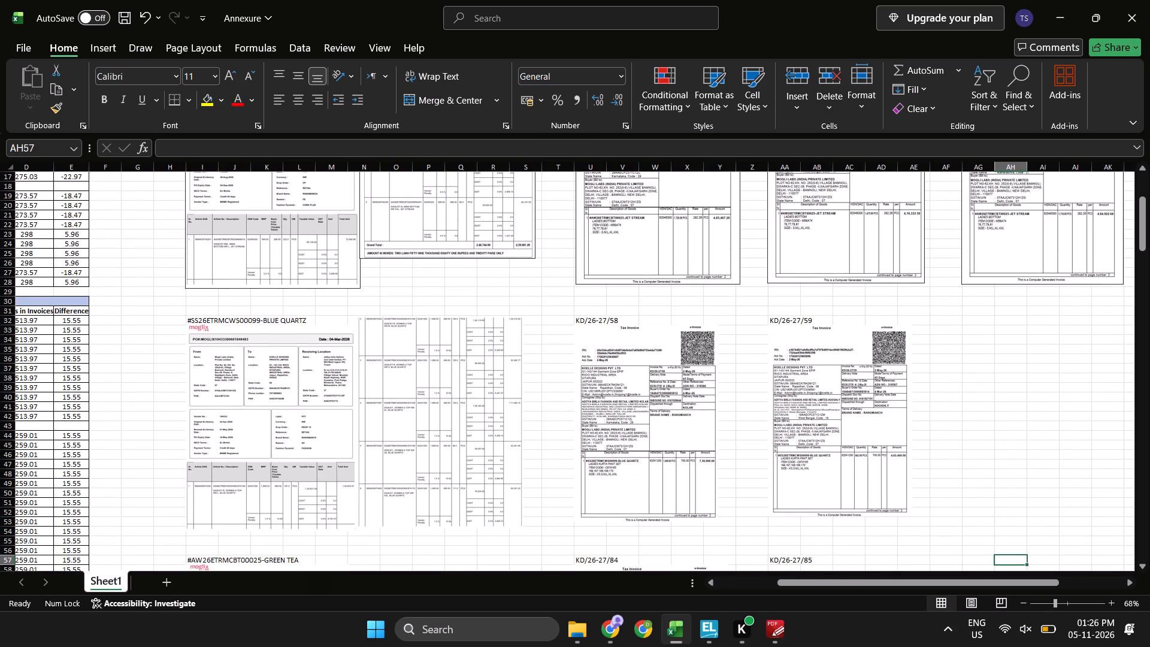
{"action": "key", "text": "Left"}
{"action": "key", "text": "c"}
{"action": "key", "text": "BackSpace"}
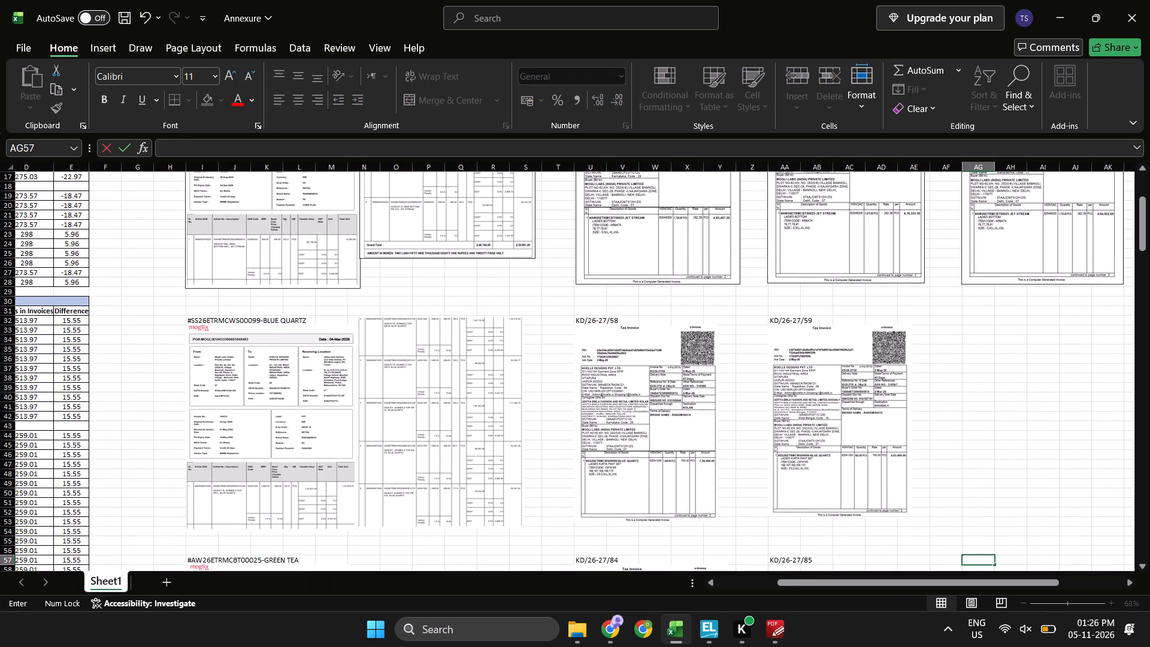
{"action": "type", "text": "=c"}
{"action": "key", "text": "BackSpace"}
{"action": "key", "text": "BackSpace"}
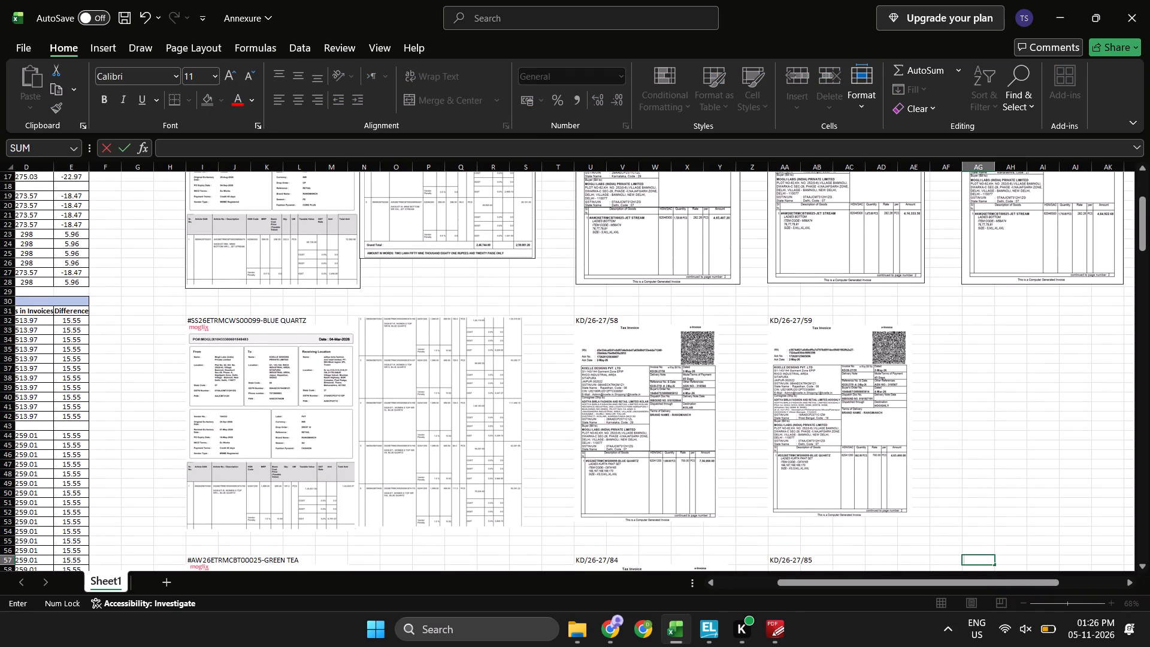
{"action": "type", "text": "=c14"}
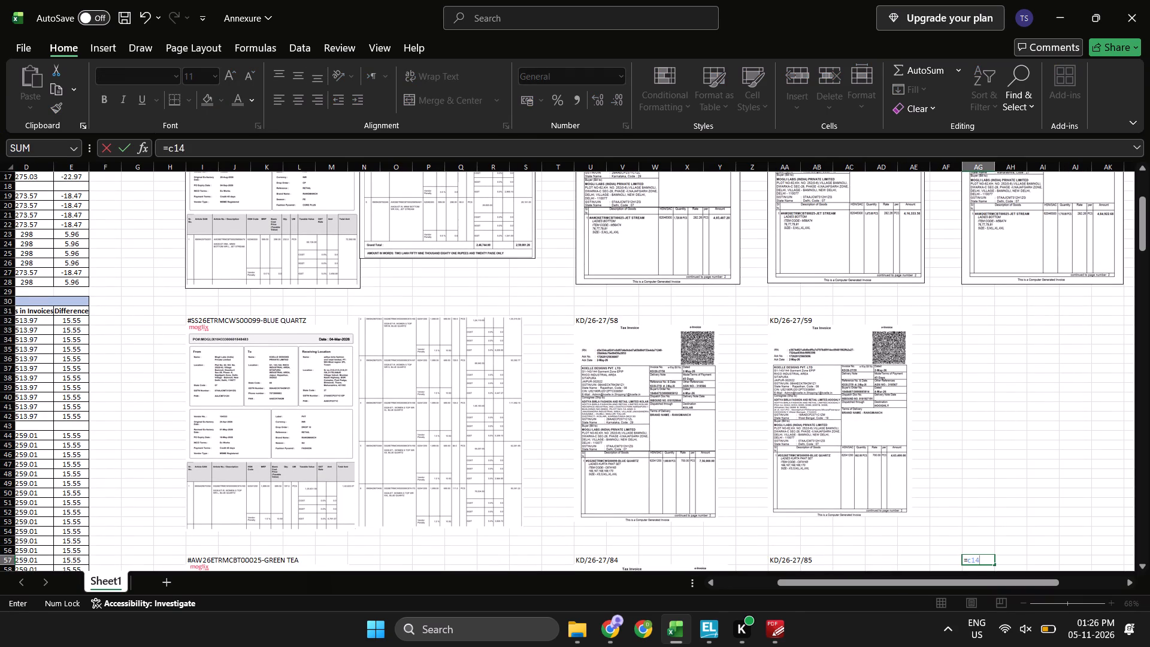
{"action": "key", "text": "BackSpace"}
{"action": "key", "text": "6"}
{"action": "key", "text": "Return"}
{"action": "key", "text": "Up"}
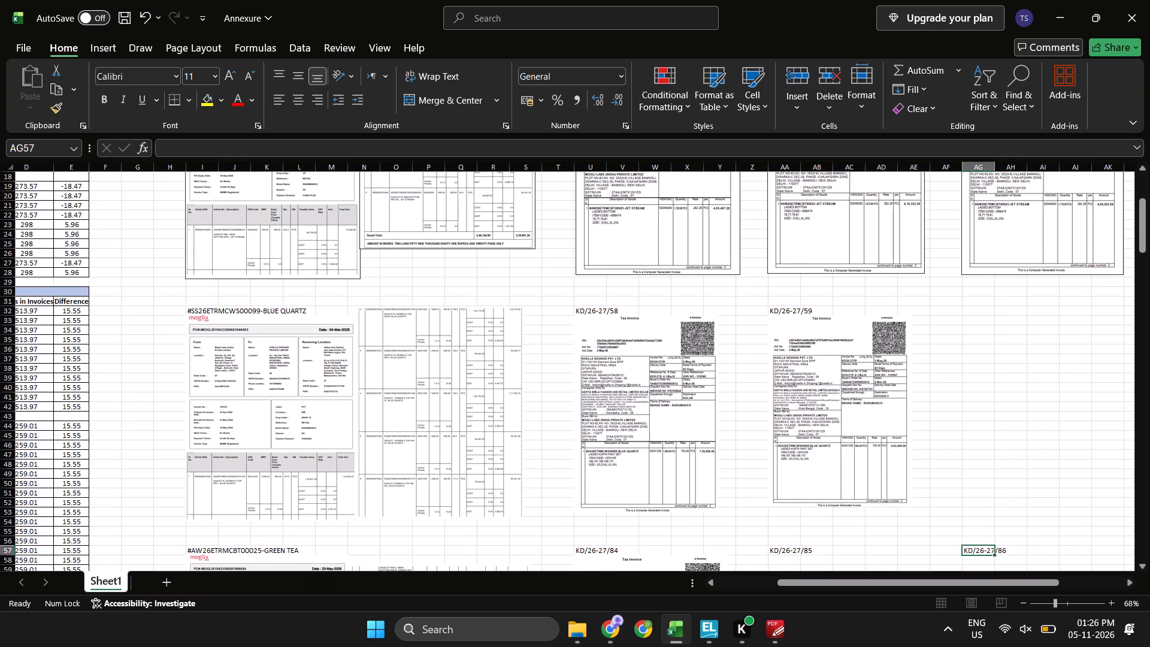
{"action": "key", "text": "Down"}
{"action": "key", "text": "Up"}
Enter the formula =C17 in AM57 to label the fourth GREEN TEA invoice, KD/26-27/87.
{"action": "scroll", "coordinate": [779, 457], "scroll_direction": "down", "scroll_amount": 1}
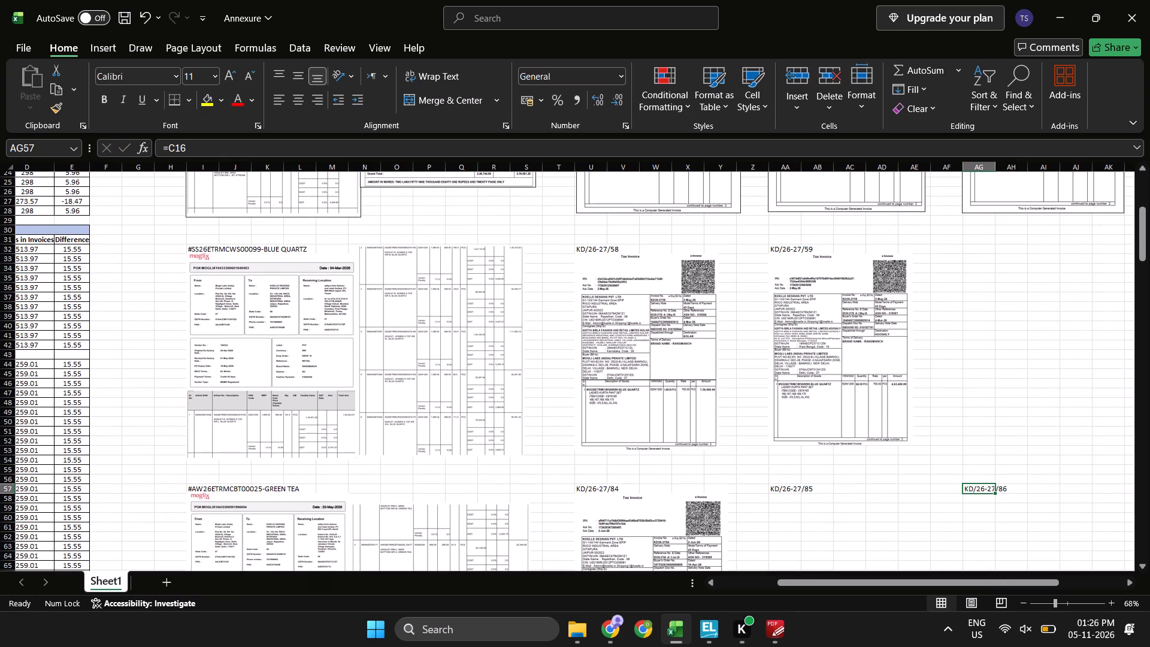
{"action": "key", "text": "Left"}
{"action": "key", "text": "Right"}
{"action": "key", "text": "Right"}
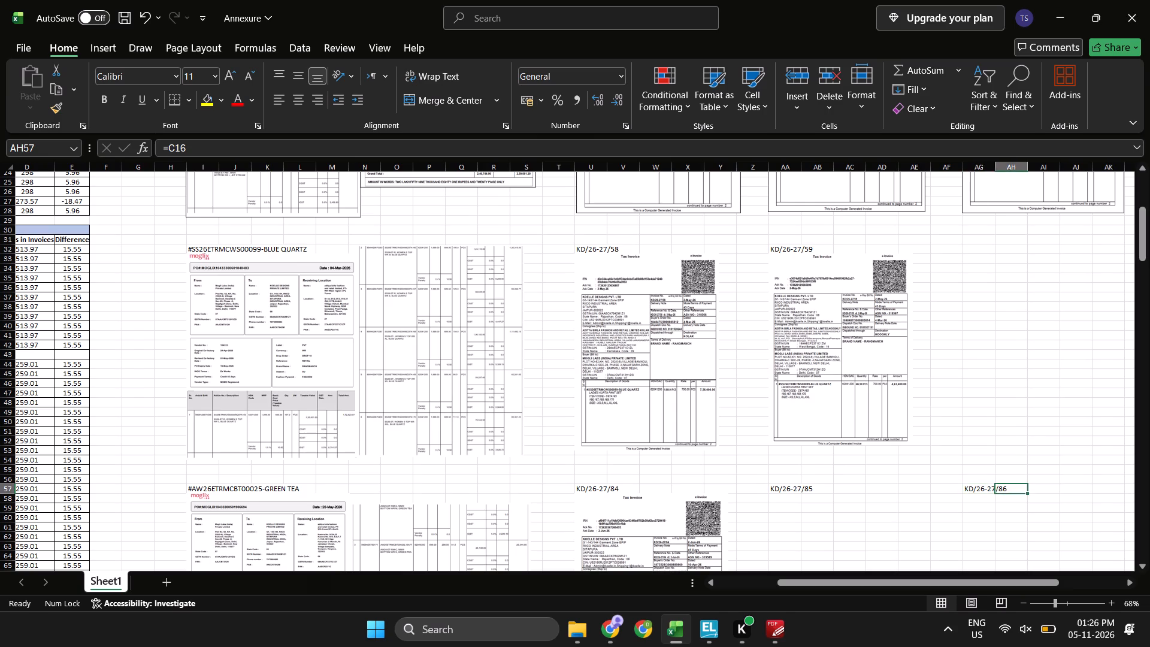
{"action": "key", "text": "Right"}
{"action": "key", "text": "Right"}
{"action": "key", "text": "Right"}
{"action": "key", "text": "Right"}
{"action": "key", "text": "Right"}
{"action": "type", "text": "=c17"}
{"action": "key", "text": "Return"}
Copy the KD/26-27/85 label cell in AA57.
{"action": "key", "text": "Left"}
{"action": "key", "text": "Left"}
{"action": "key", "text": "Left"}
{"action": "key", "text": "Left"}
{"action": "key", "text": "Left"}
{"action": "key", "text": "Left"}
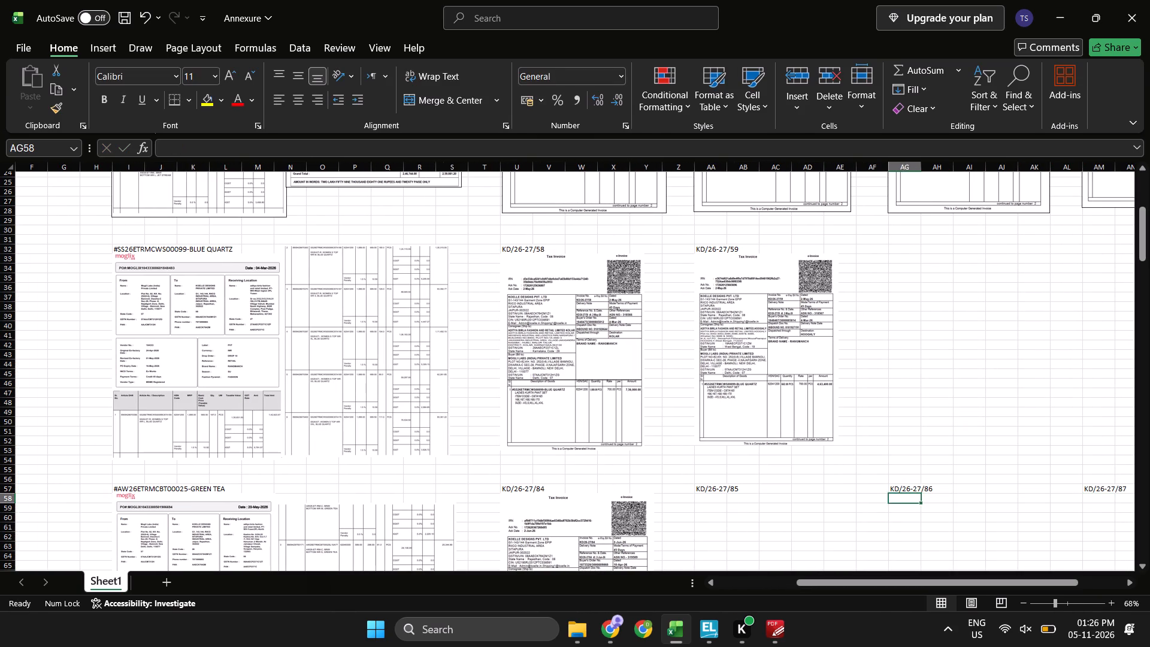
{"action": "key", "text": "Left"}
{"action": "key", "text": "Left"}
{"action": "key", "text": "Left"}
{"action": "key", "text": "Left"}
{"action": "key", "text": "Left"}
{"action": "key", "text": "Up"}
{"action": "key", "text": "Left"}
{"action": "key", "text": "ctrl+c"}
Switch to the KD-26-27-84 PDF, view the invoice up close, and return to the Annexure workbook.
{"action": "key", "text": "alt+Tab"}
{"action": "key", "text": "alt+Tab"}
{"action": "key", "text": "alt+Tab"}
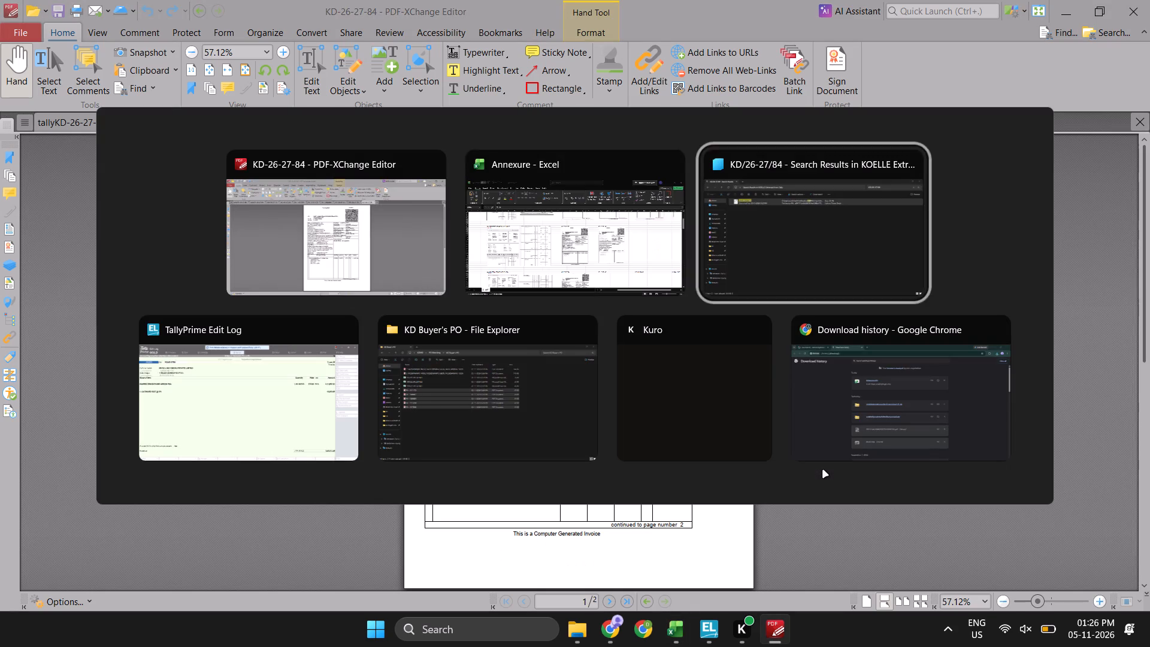
{"action": "key", "text": "alt+Left"}
{"action": "key", "text": "alt+Left"}
{"action": "left_click", "coordinate": [823, 470]}
{"action": "scroll", "coordinate": [823, 470], "scroll_direction": "up", "scroll_amount": 3, "text": "ctrl"}
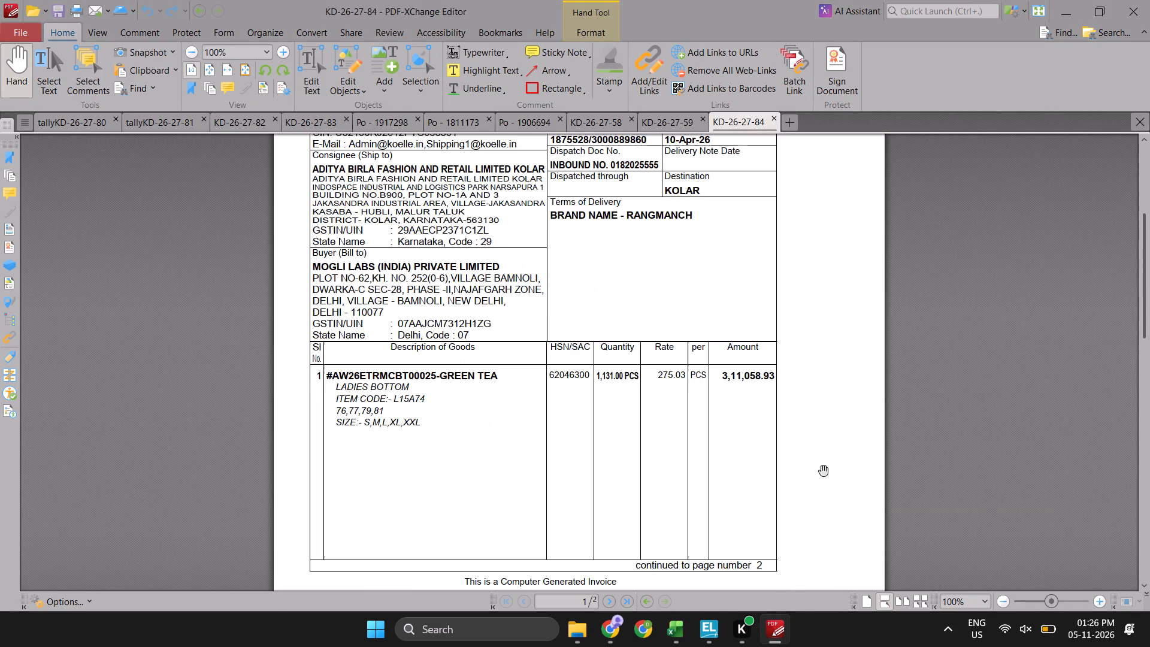
{"action": "scroll", "coordinate": [823, 470], "scroll_direction": "up", "scroll_amount": 1}
{"action": "key", "text": "alt+Tab"}
{"action": "scroll", "coordinate": [823, 470], "scroll_direction": "left", "scroll_amount": 1}
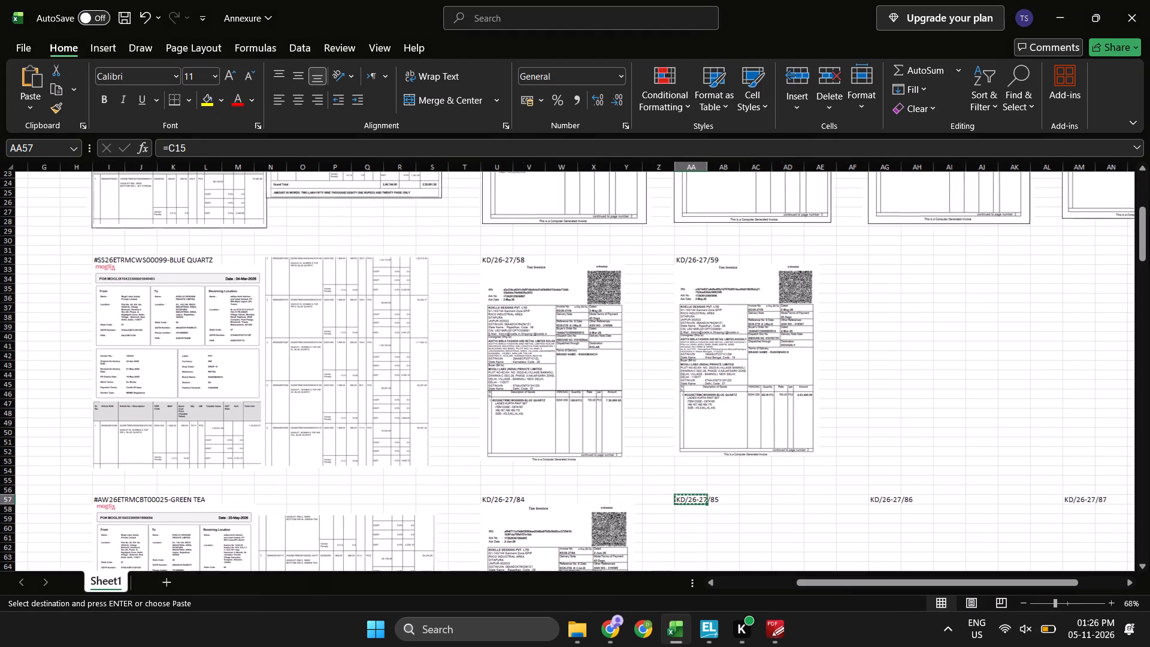
Save the Annexure workbook.
{"action": "scroll", "coordinate": [823, 470], "scroll_direction": "left", "scroll_amount": 1}
{"action": "scroll", "coordinate": [823, 470], "scroll_direction": "right", "scroll_amount": 1}
{"action": "key", "text": "ctrl+s"}
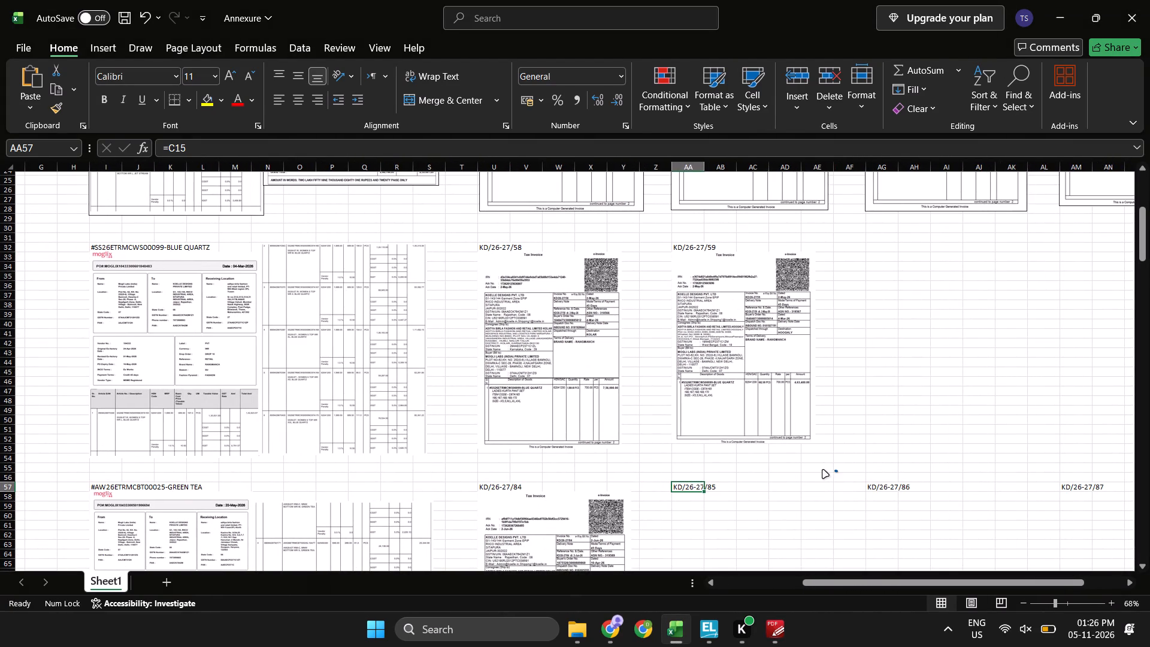